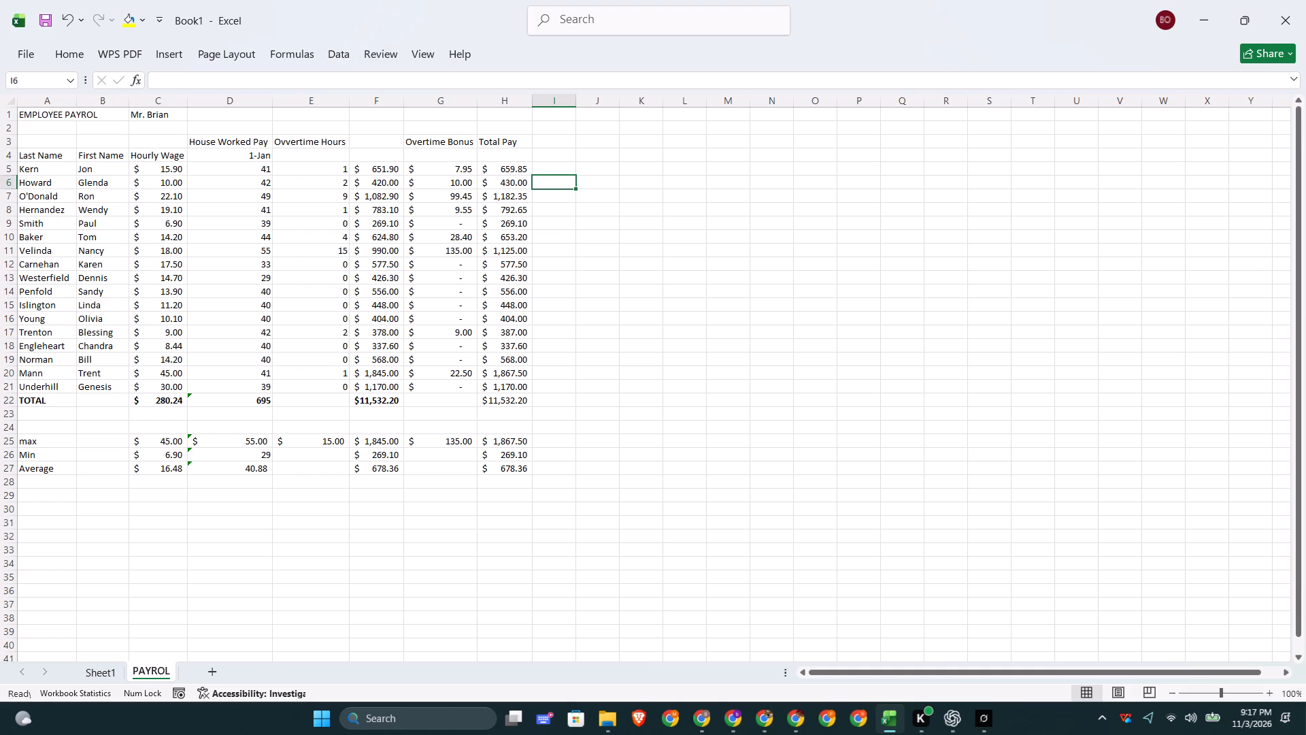
# Add a new blank worksheet after the PAYROL sheet.
pyautogui.click(210, 667)
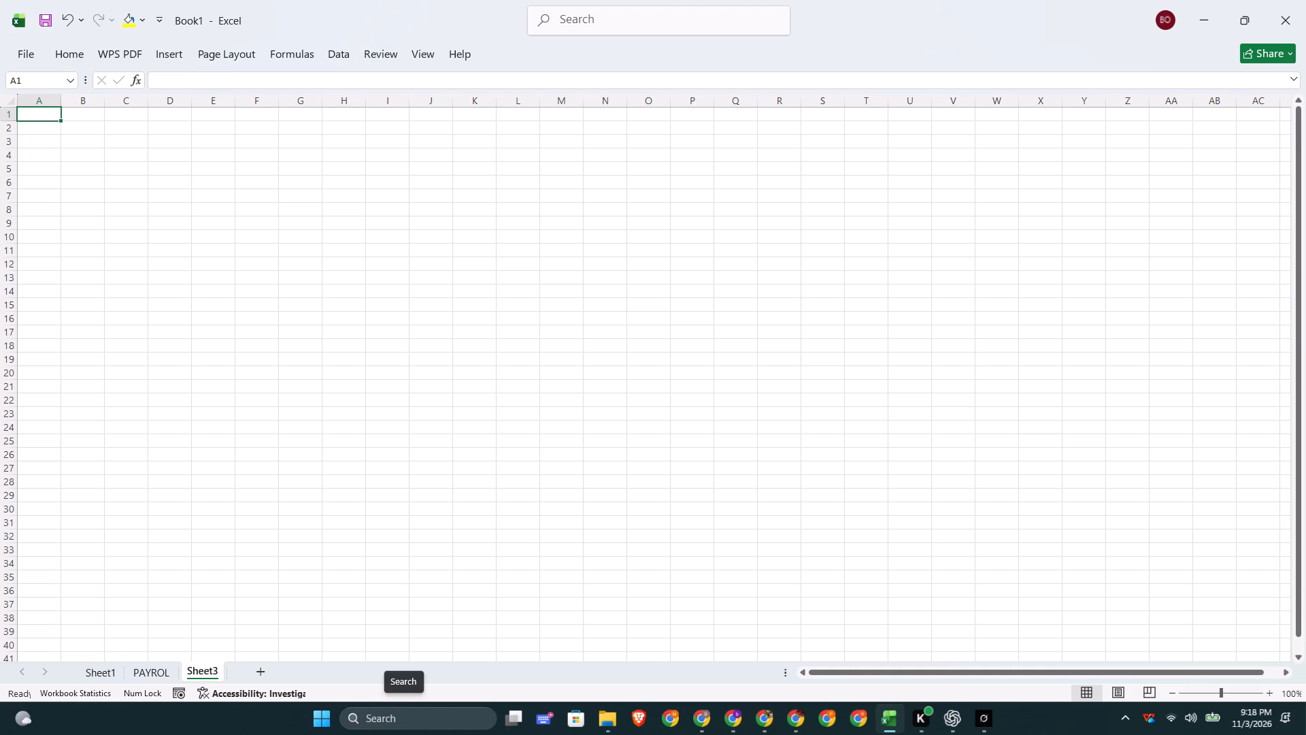
# On the PAYROL sheet, insert five blank columns between the hours worked column and the overtime hours column.
pyautogui.click(150, 674)
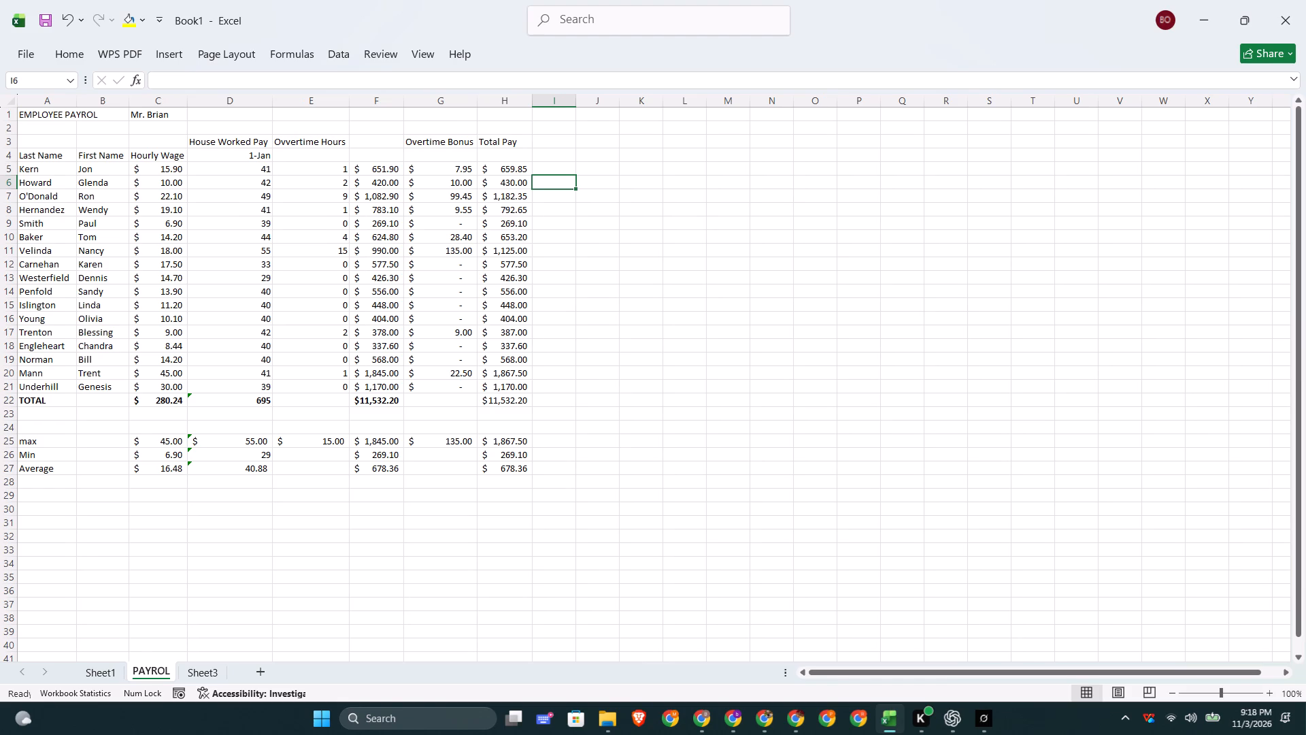
pyautogui.scroll(-1, 519, 429)
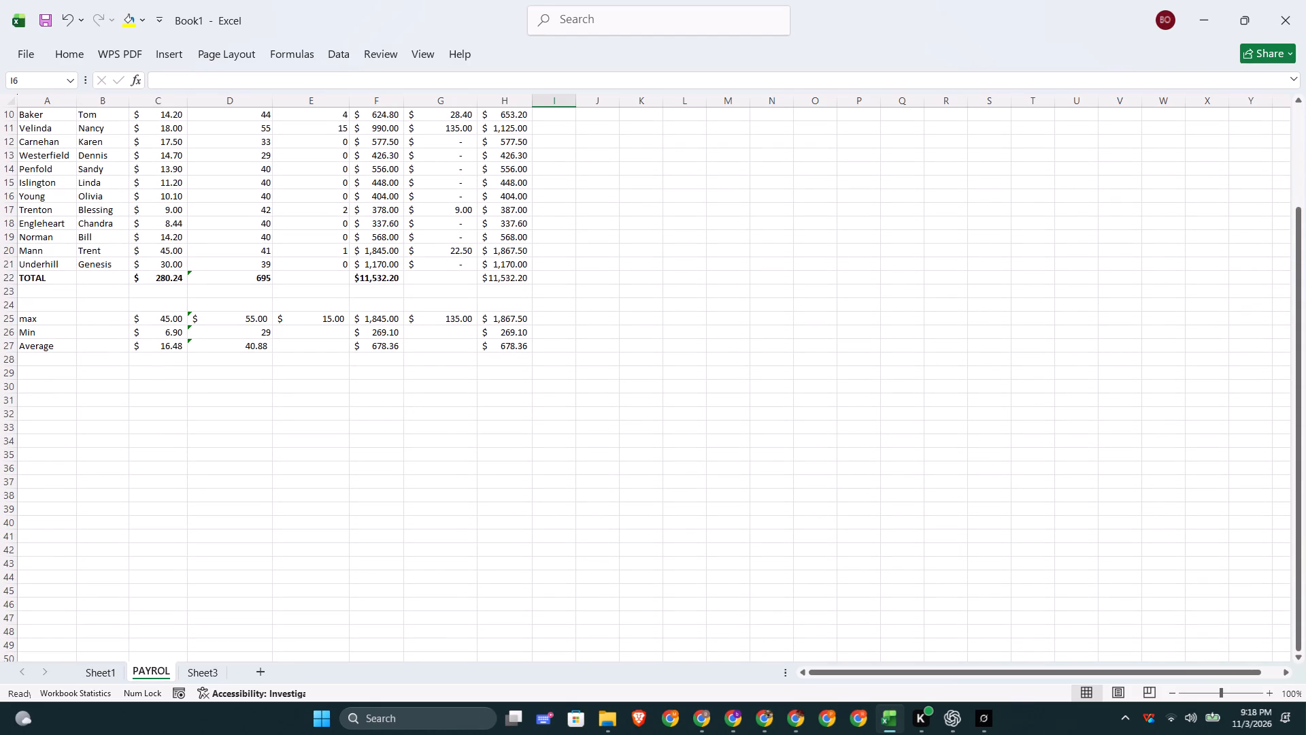
pyautogui.click(178, 244)
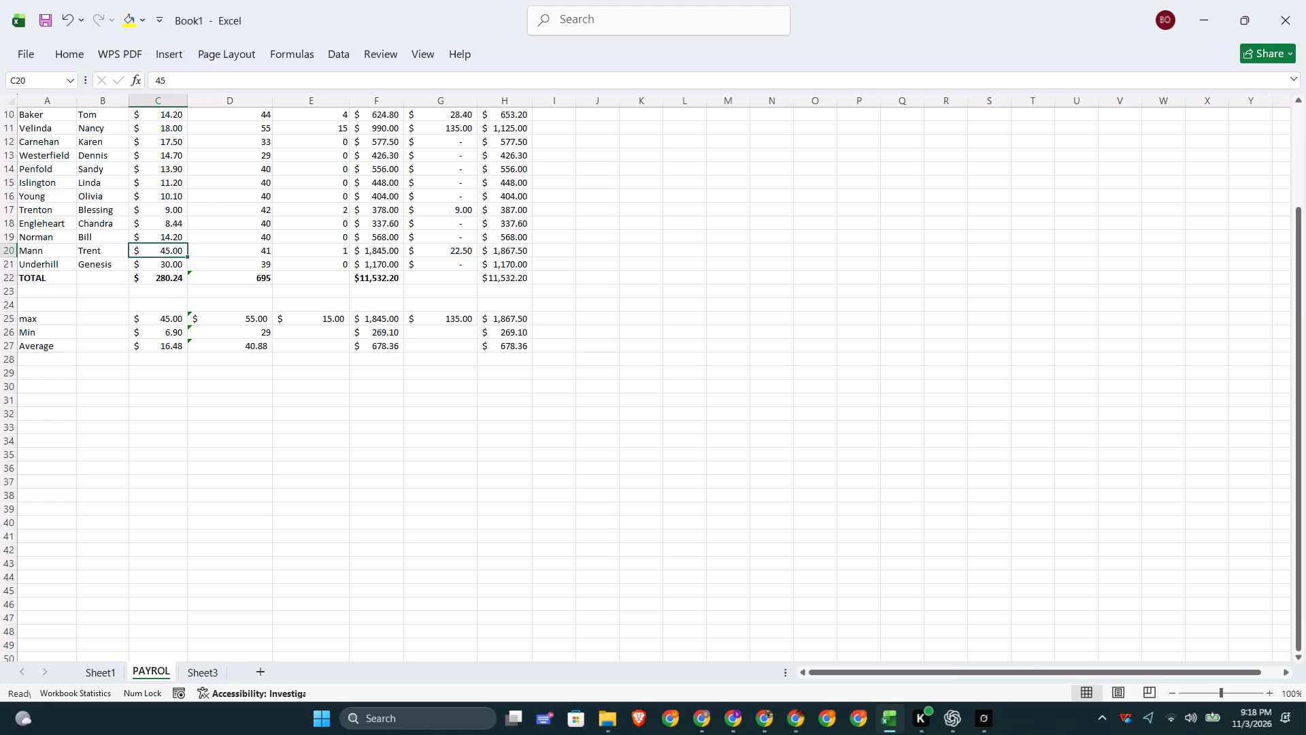
pyautogui.scroll(2, 524, 206)
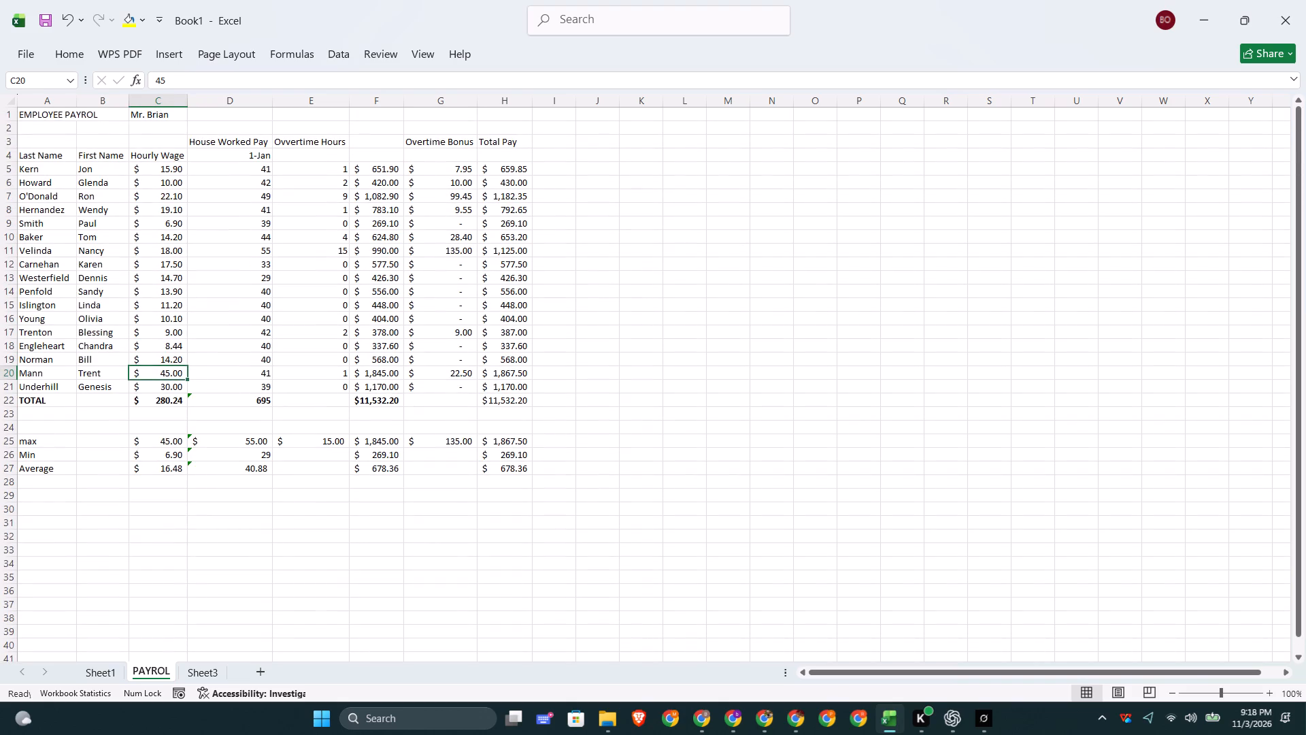
pyautogui.click(558, 145)
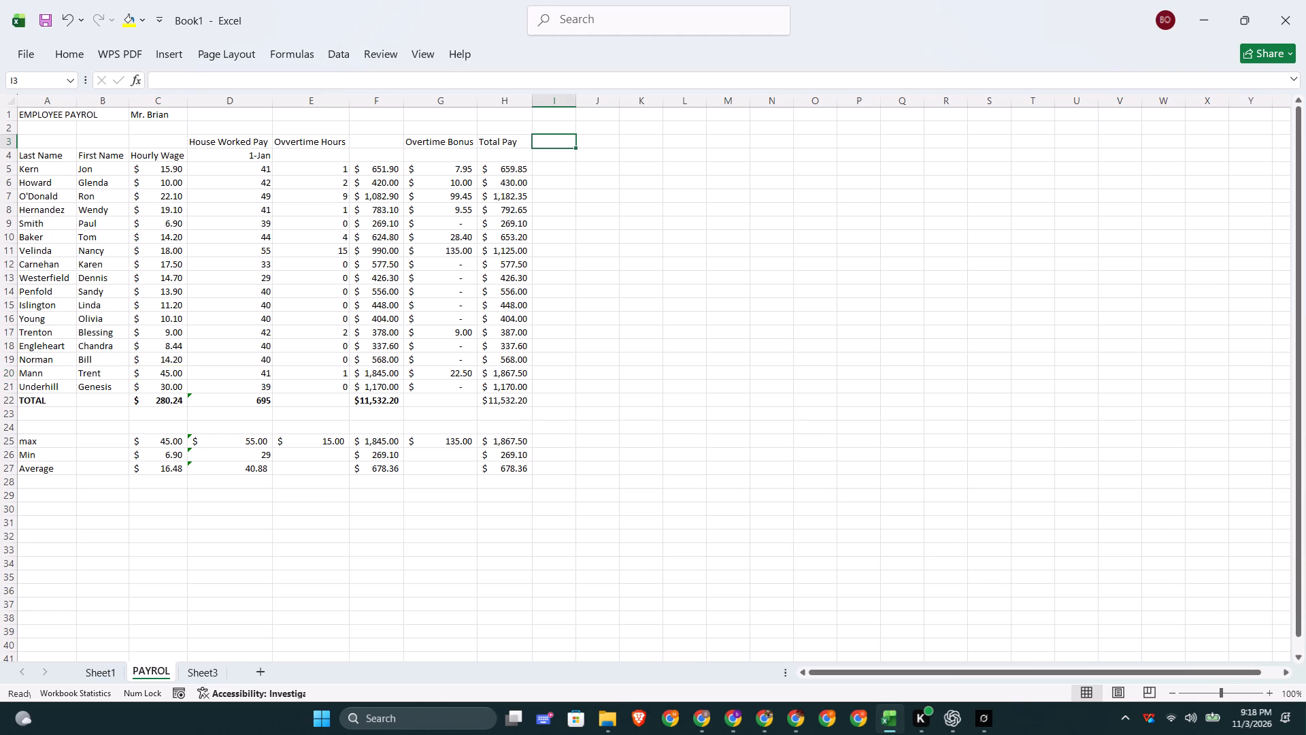
pyautogui.click(320, 103)
pyautogui.rightClick(320, 103)
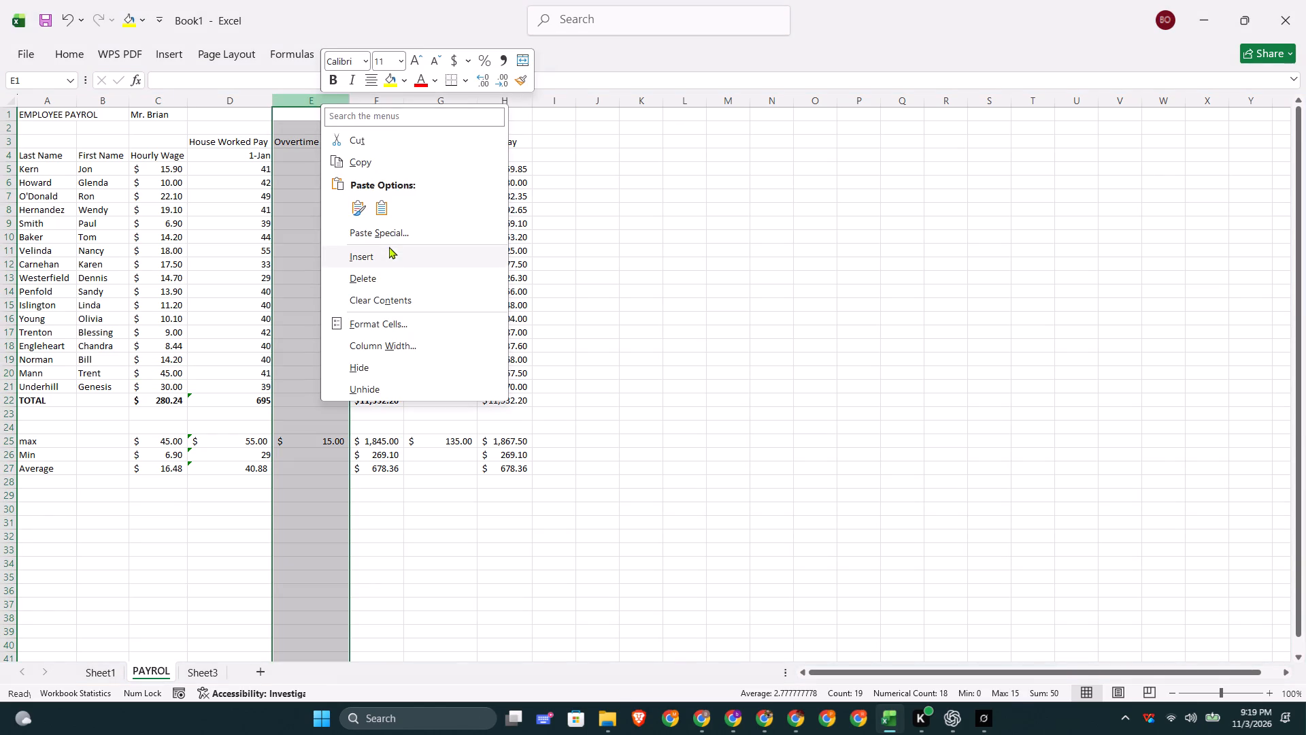
pyautogui.click(389, 252)
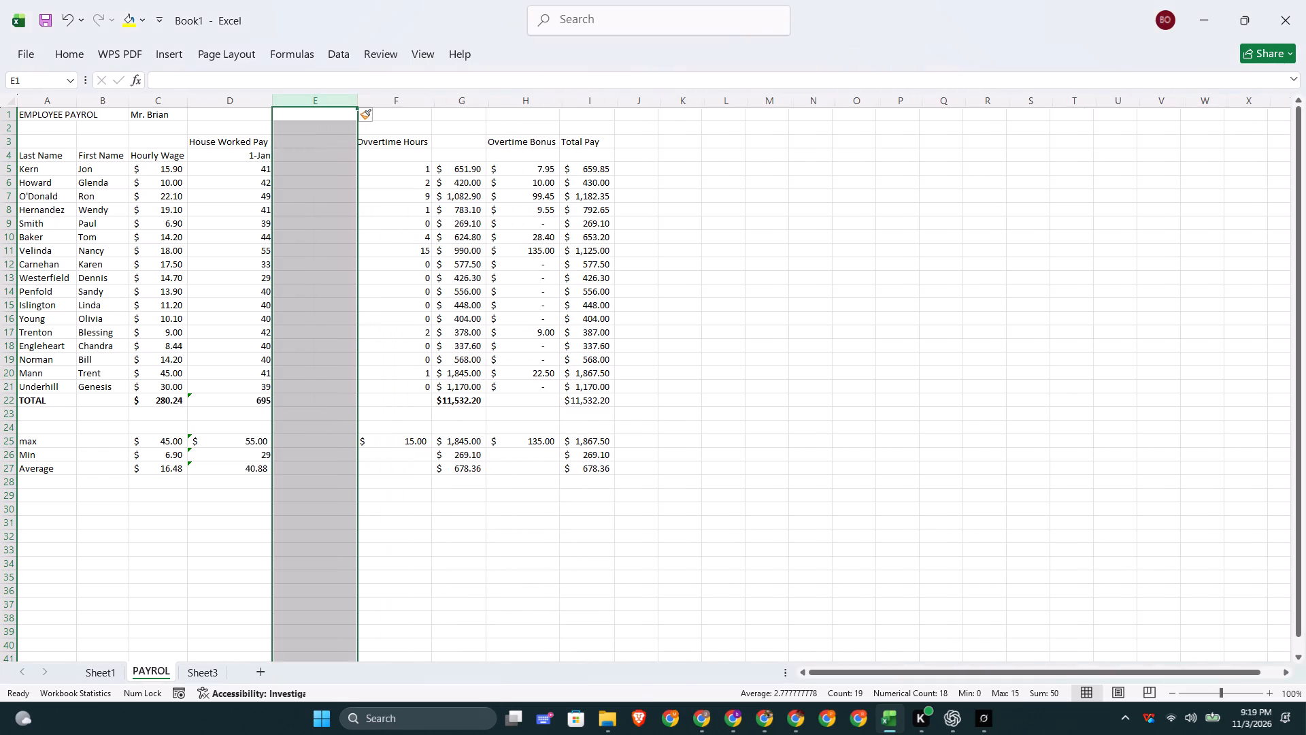
pyautogui.rightClick(331, 99)
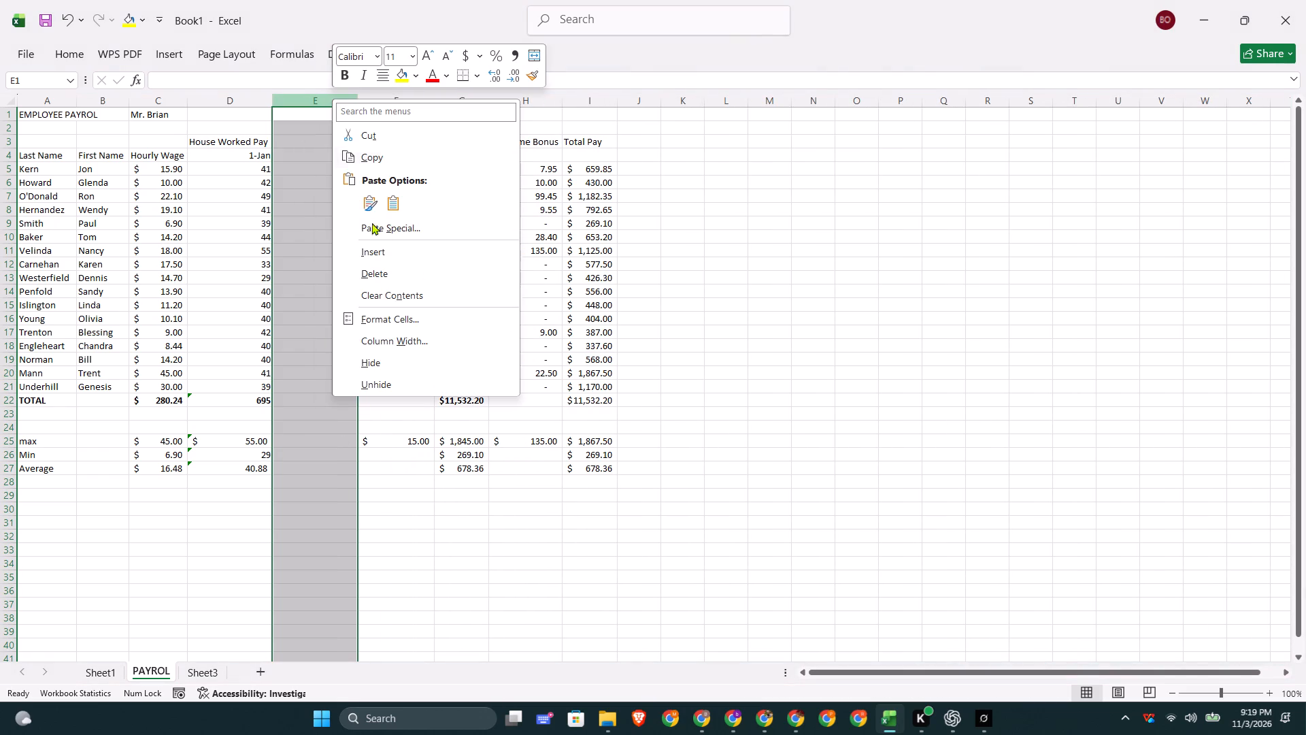
pyautogui.click(378, 248)
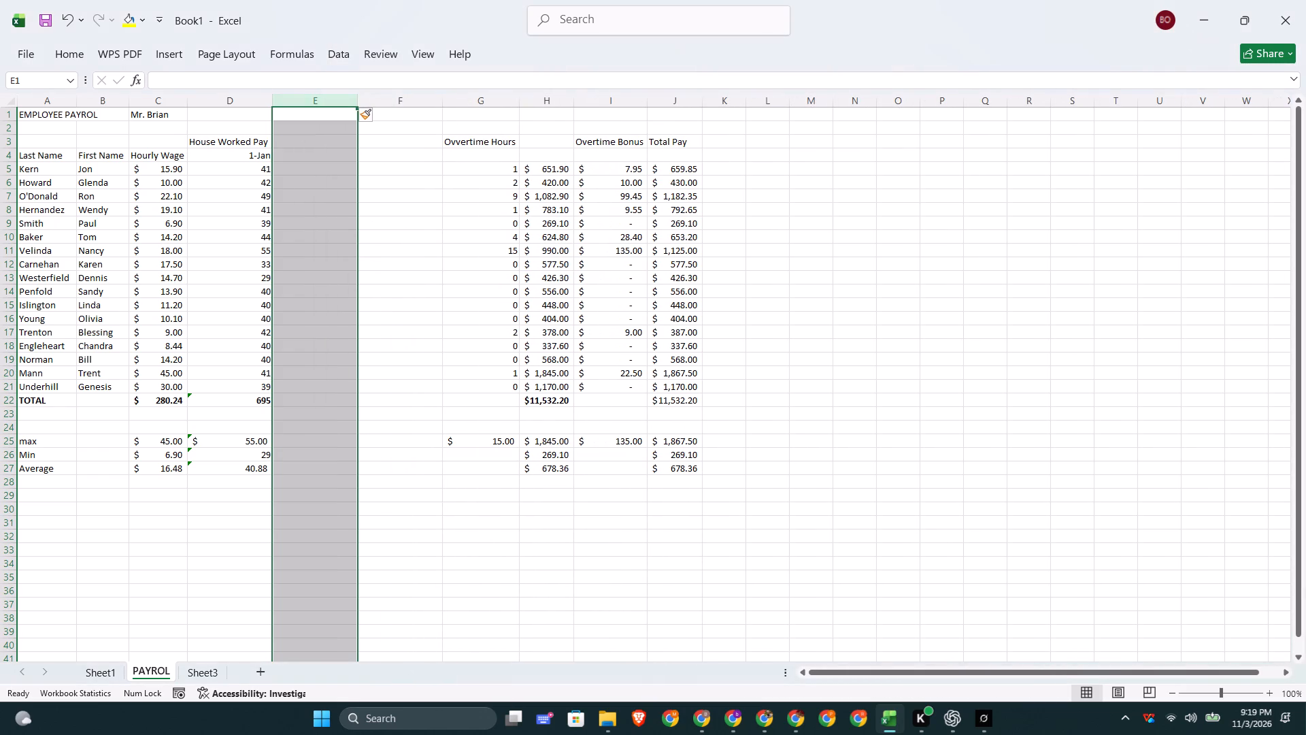
pyautogui.rightClick(327, 97)
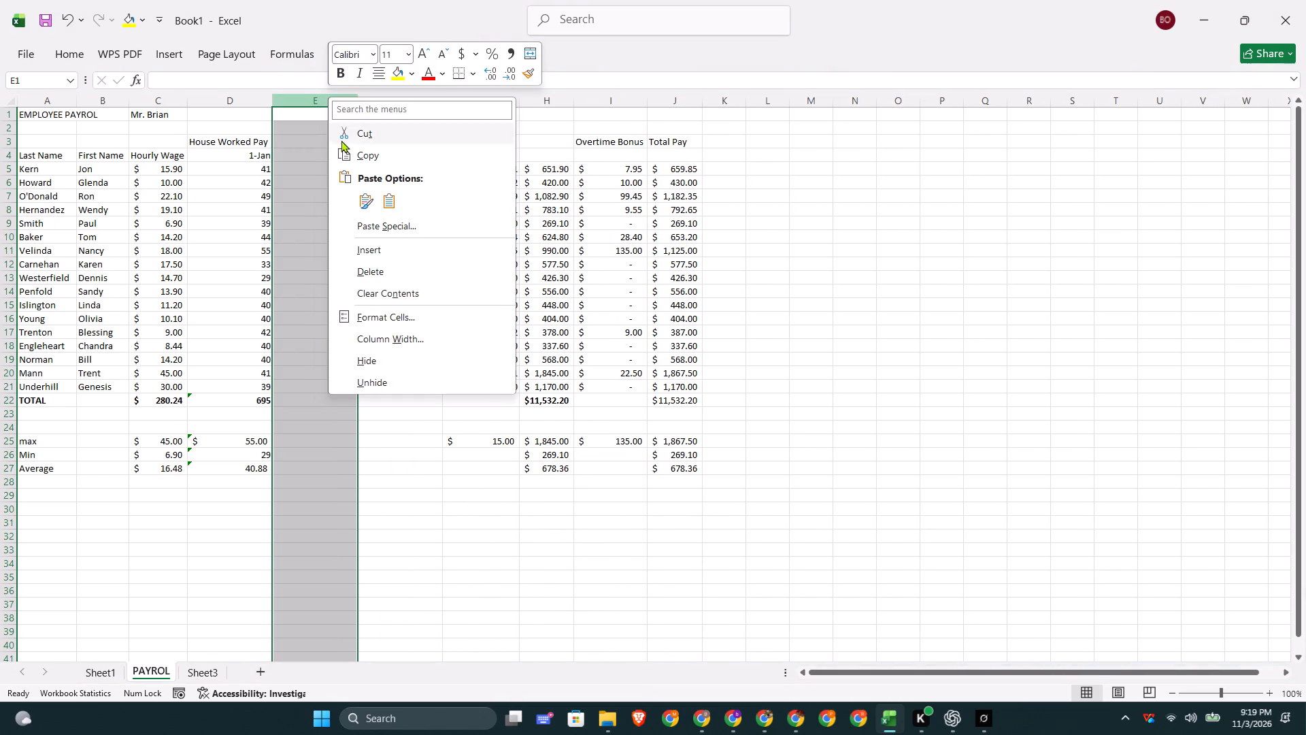
pyautogui.click(375, 252)
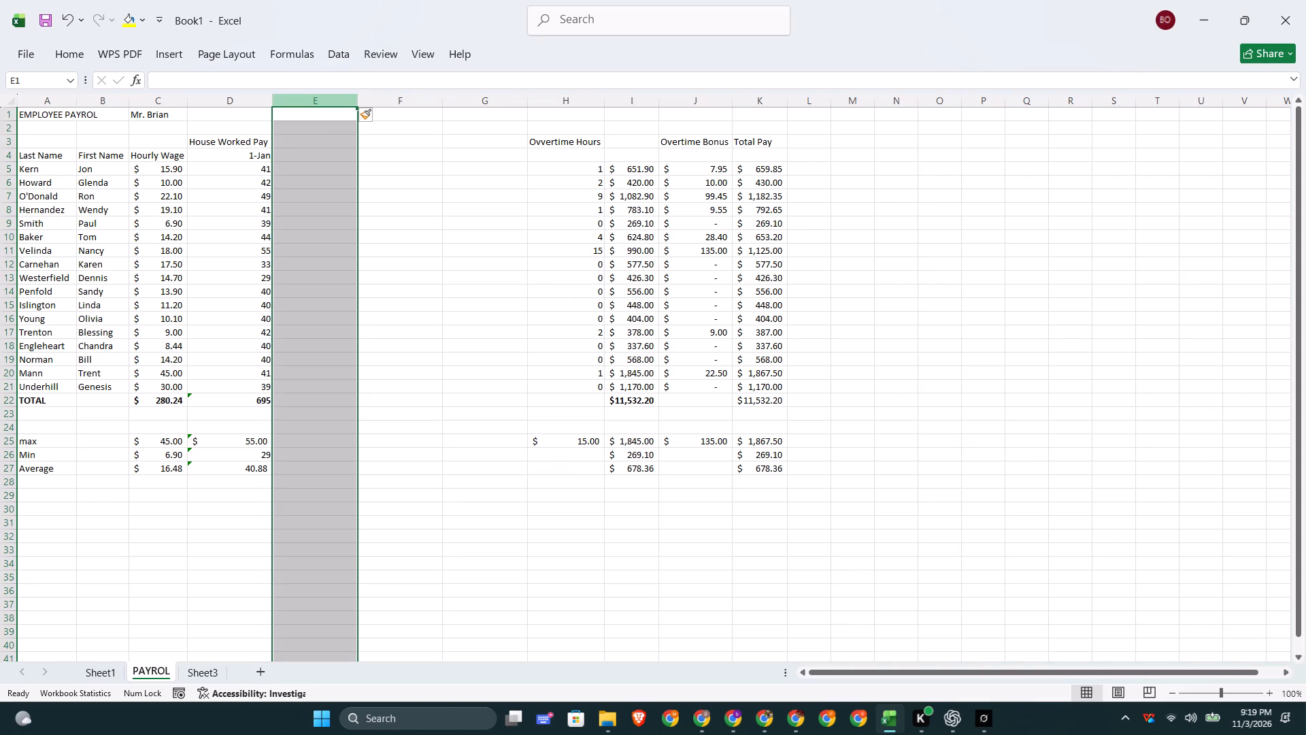
pyautogui.rightClick(317, 103)
pyautogui.click(366, 251)
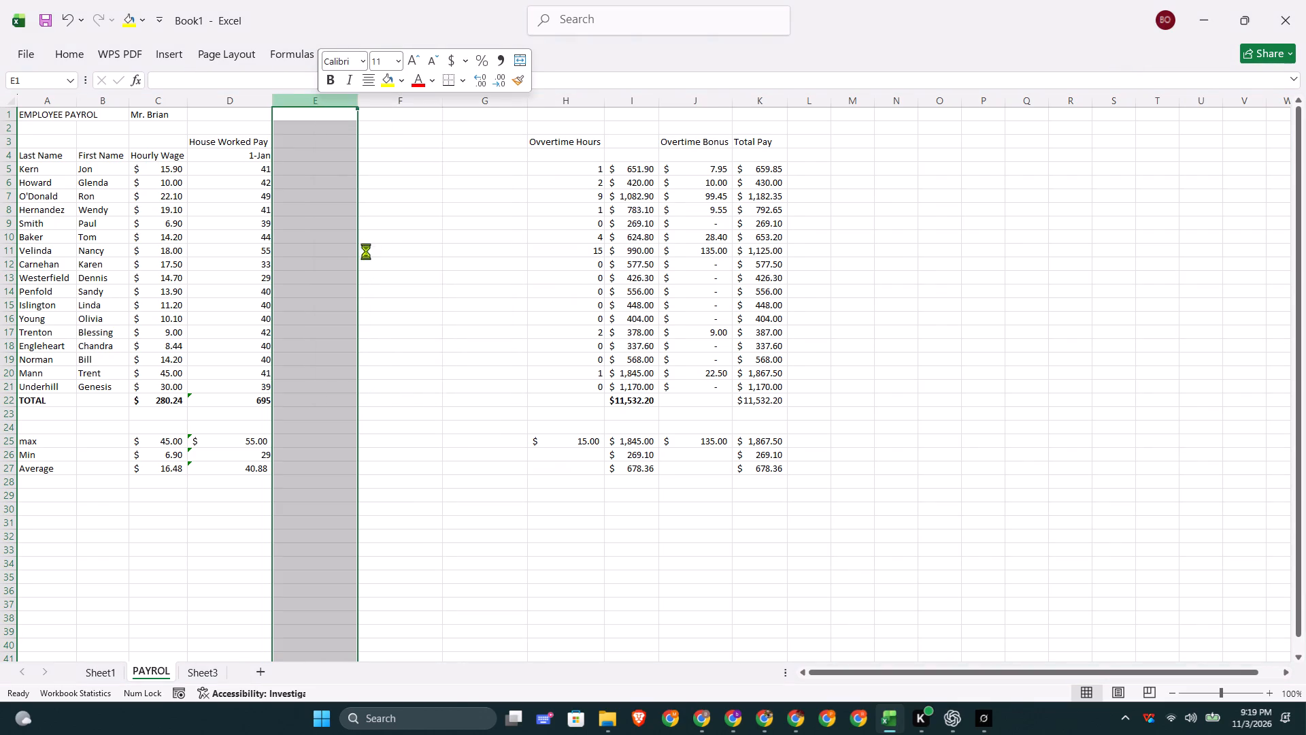
pyautogui.rightClick(337, 103)
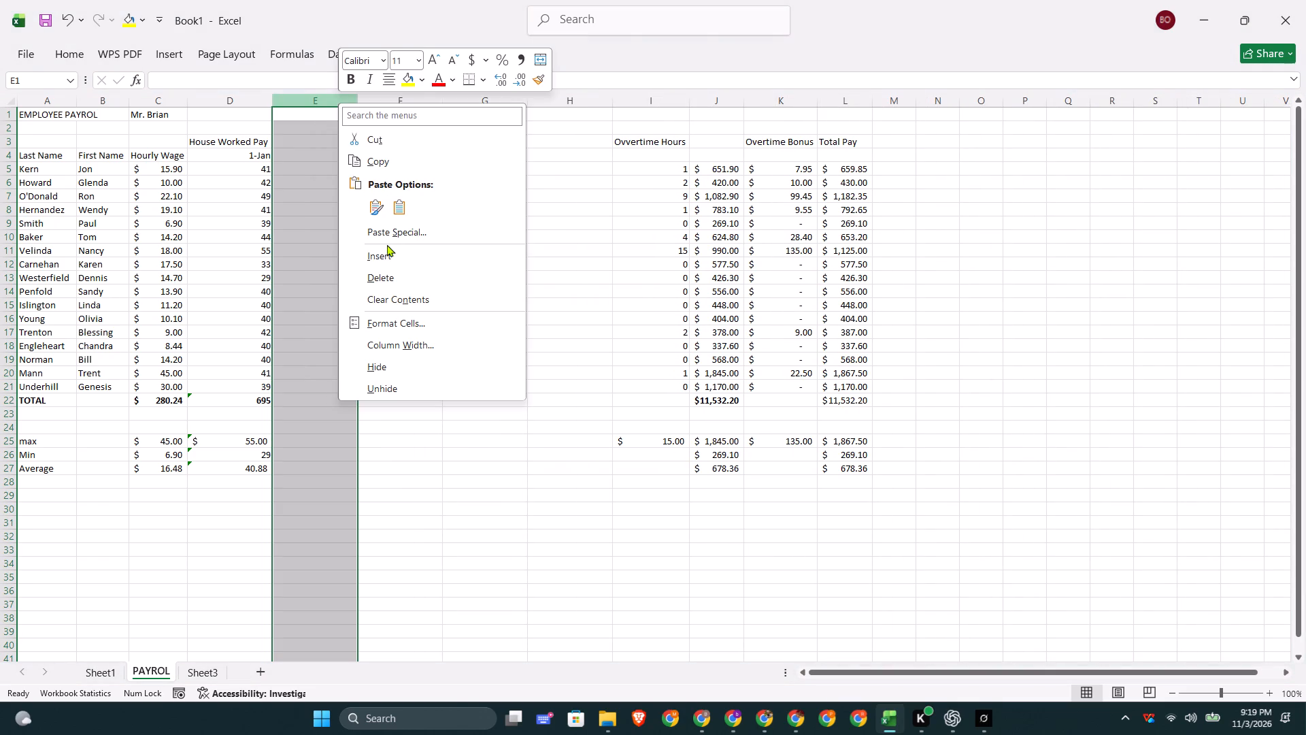
pyautogui.click(386, 248)
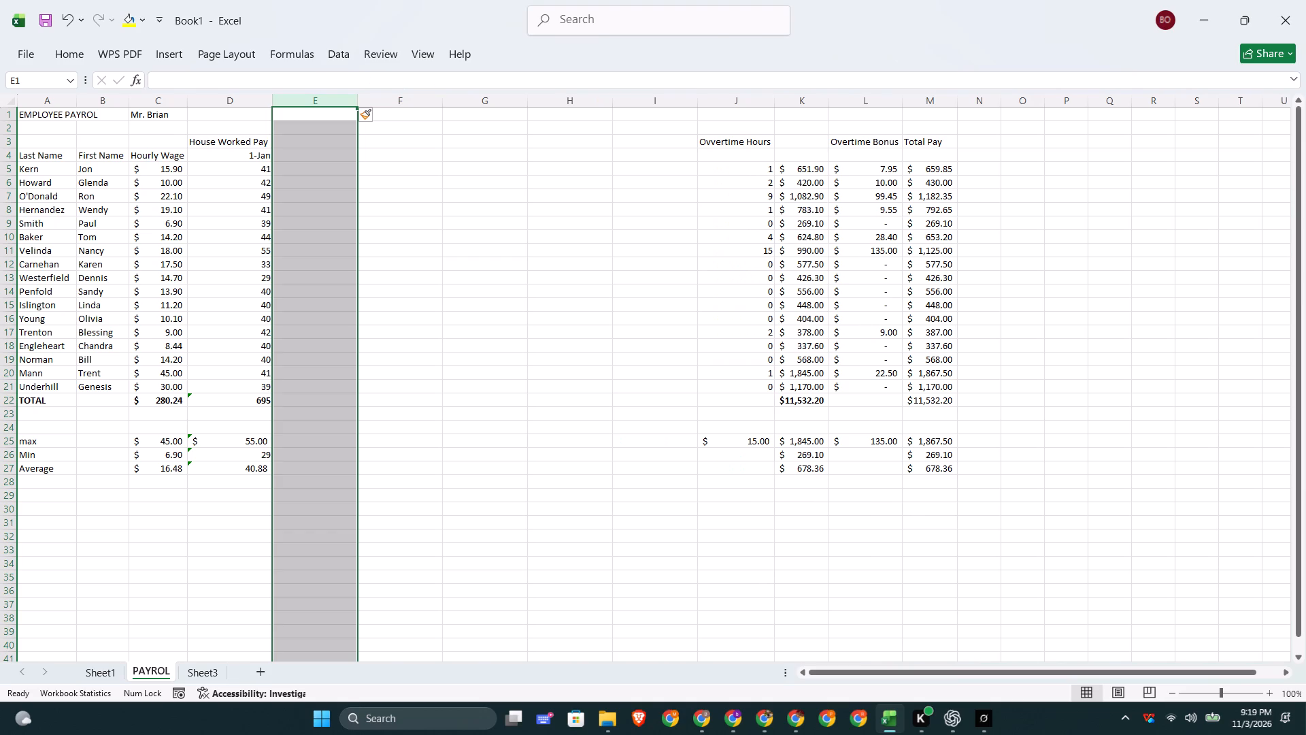
# Enter the formula =D4+7 in cell E4 to produce the date one week after the first date header.
pyautogui.click(339, 160)
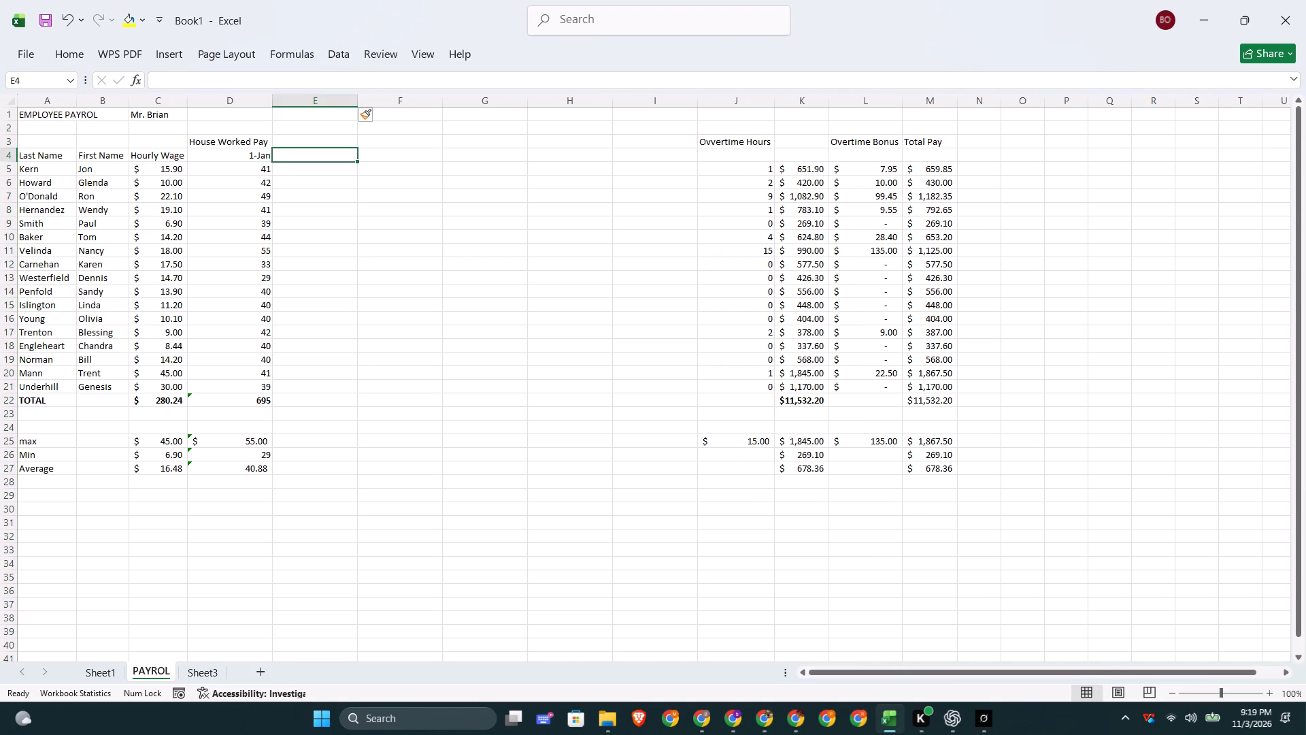
pyautogui.click(339, 160)
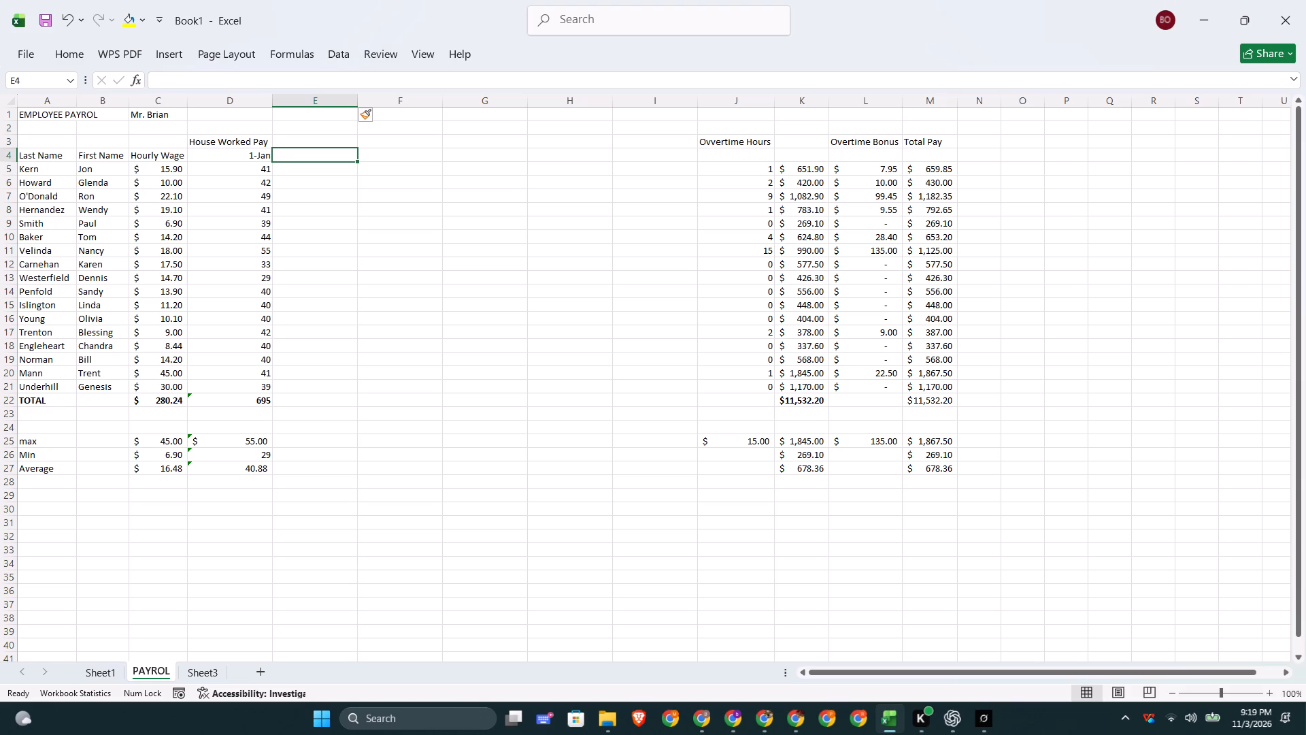
pyautogui.doubleClick(338, 158)
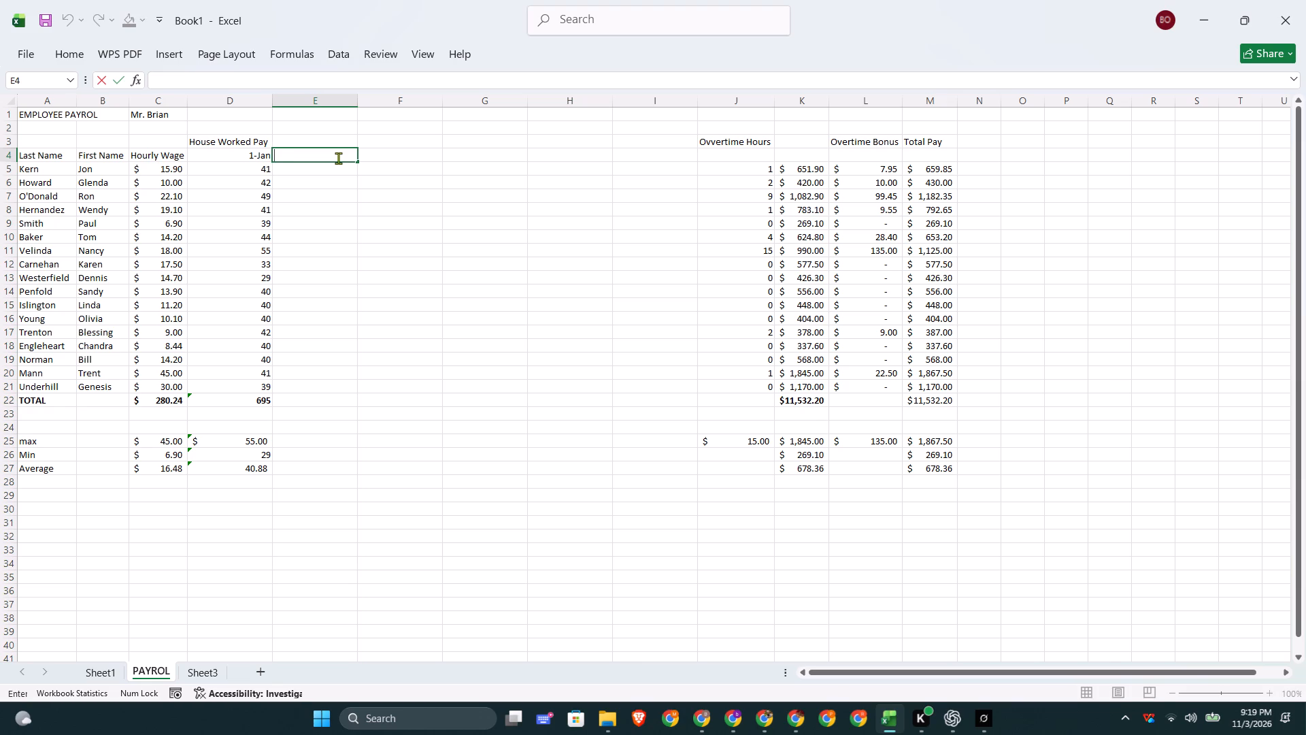
pyautogui.press('=')
pyautogui.click(230, 157)
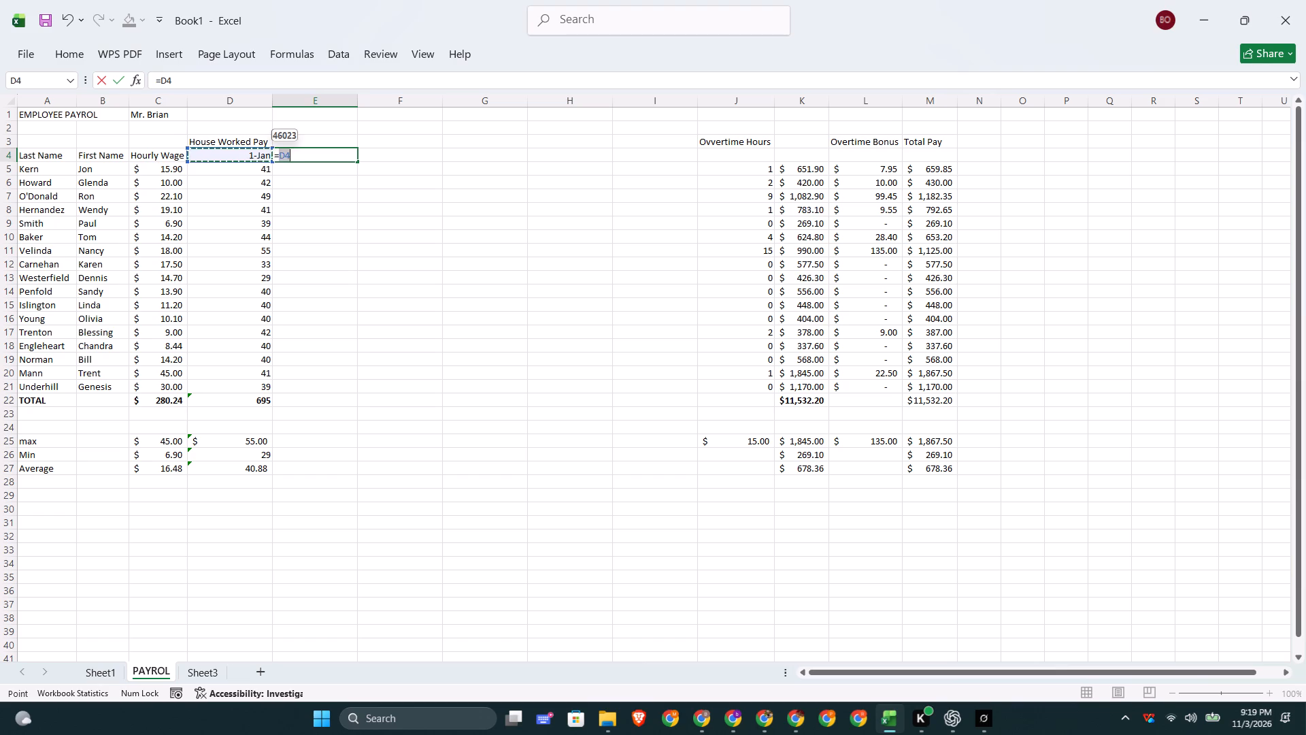
pyautogui.hotkey('shift', '+')
pyautogui.press('7')
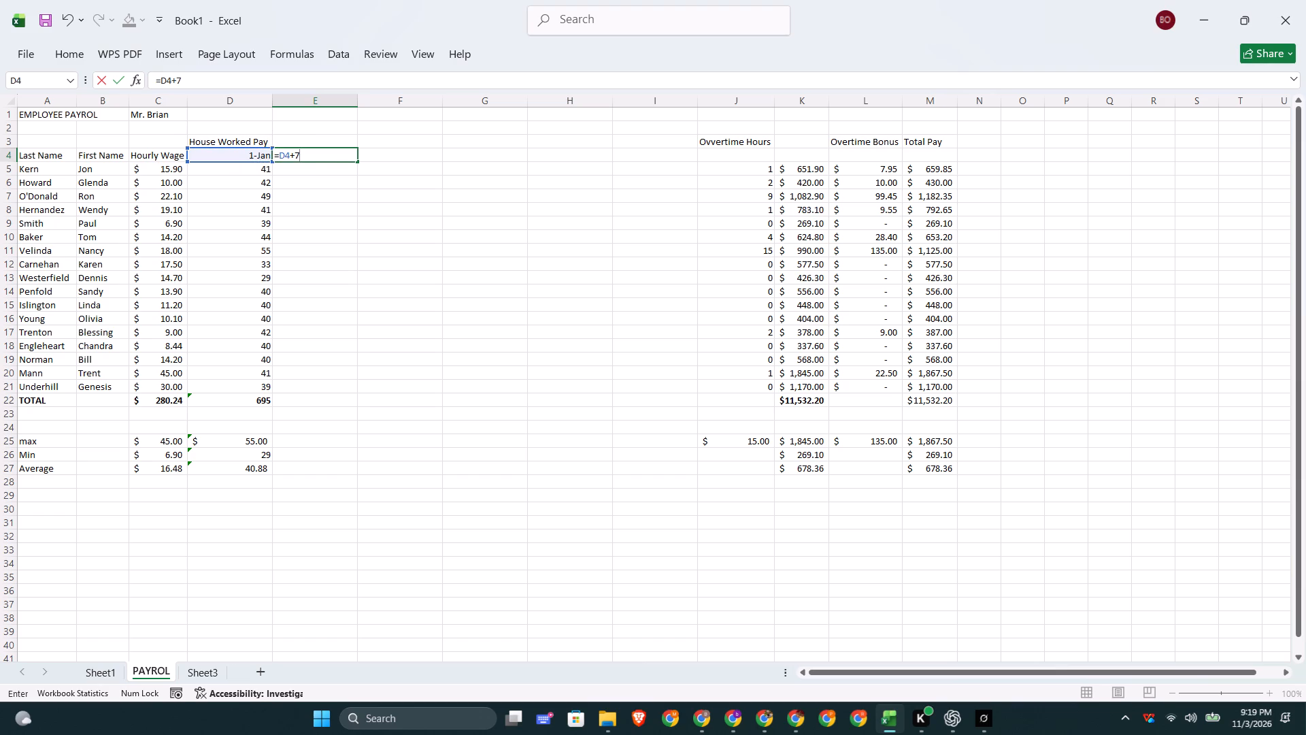
pyautogui.press('Return')
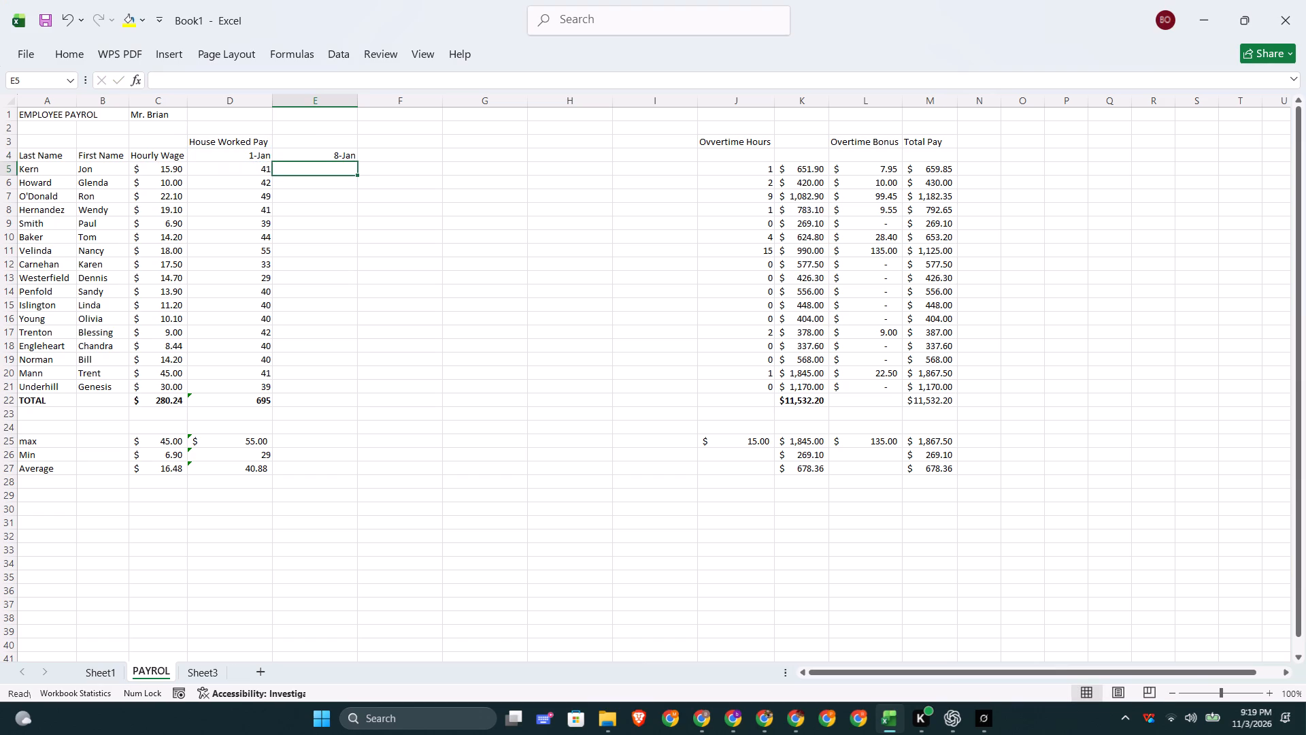
# Fill the weekly date formula from E4 across row 4 through H4.
pyautogui.click(300, 157)
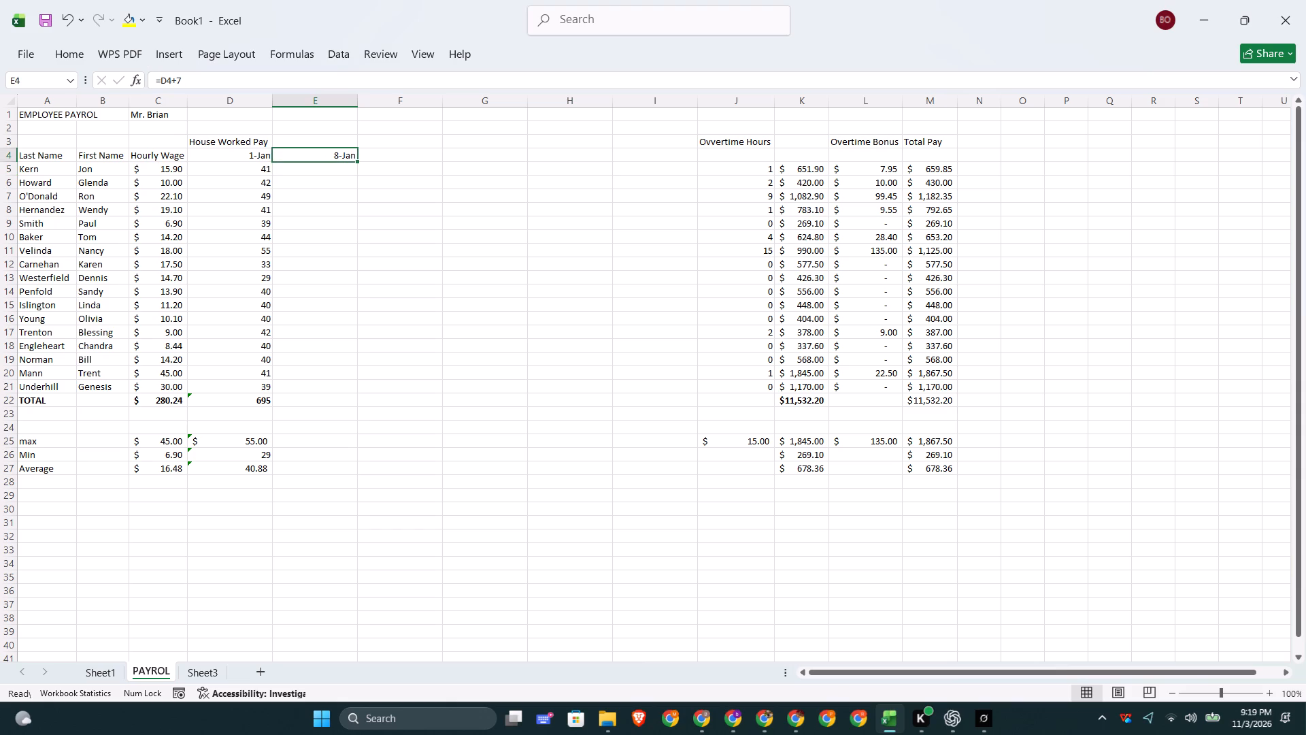
pyautogui.moveTo(356, 159); pyautogui.dragTo(576, 160)
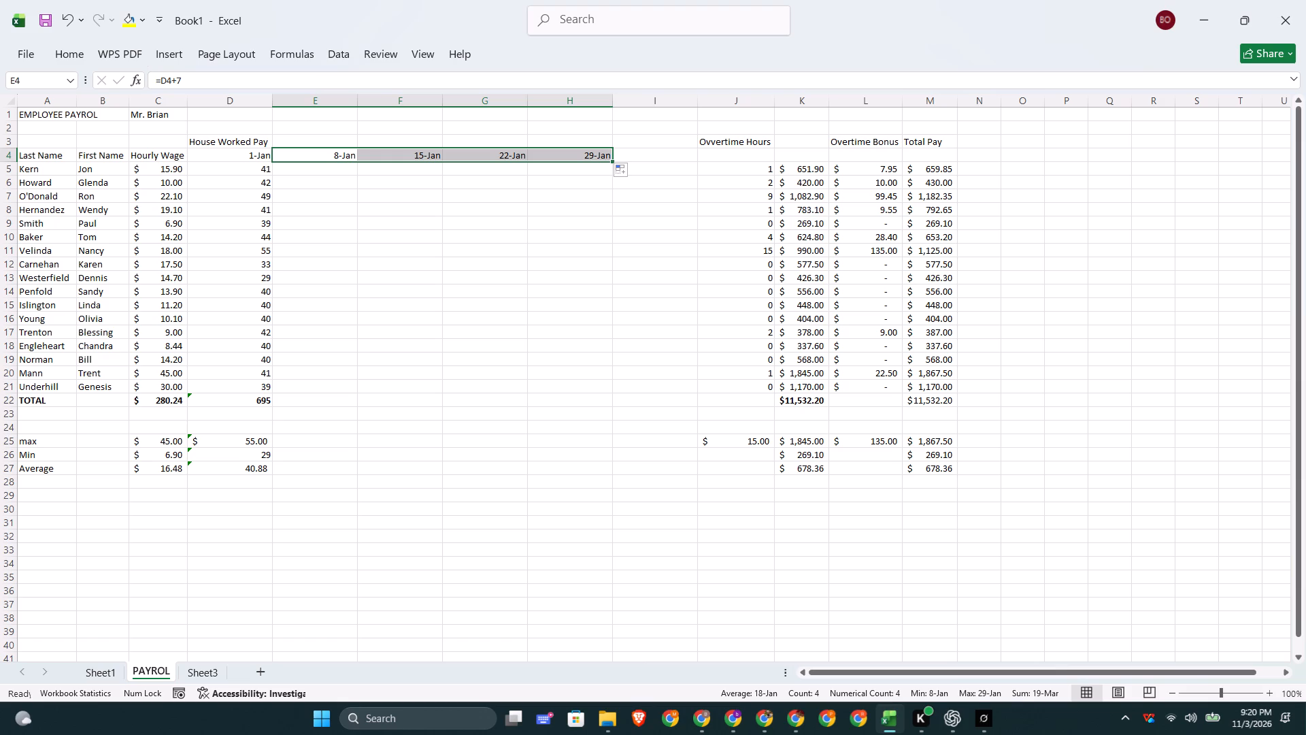
# Enter the hours worked in the first employee's row: 38 in E5, 45 in F5, 30 in G5 and 46 in H5.
pyautogui.click(317, 175)
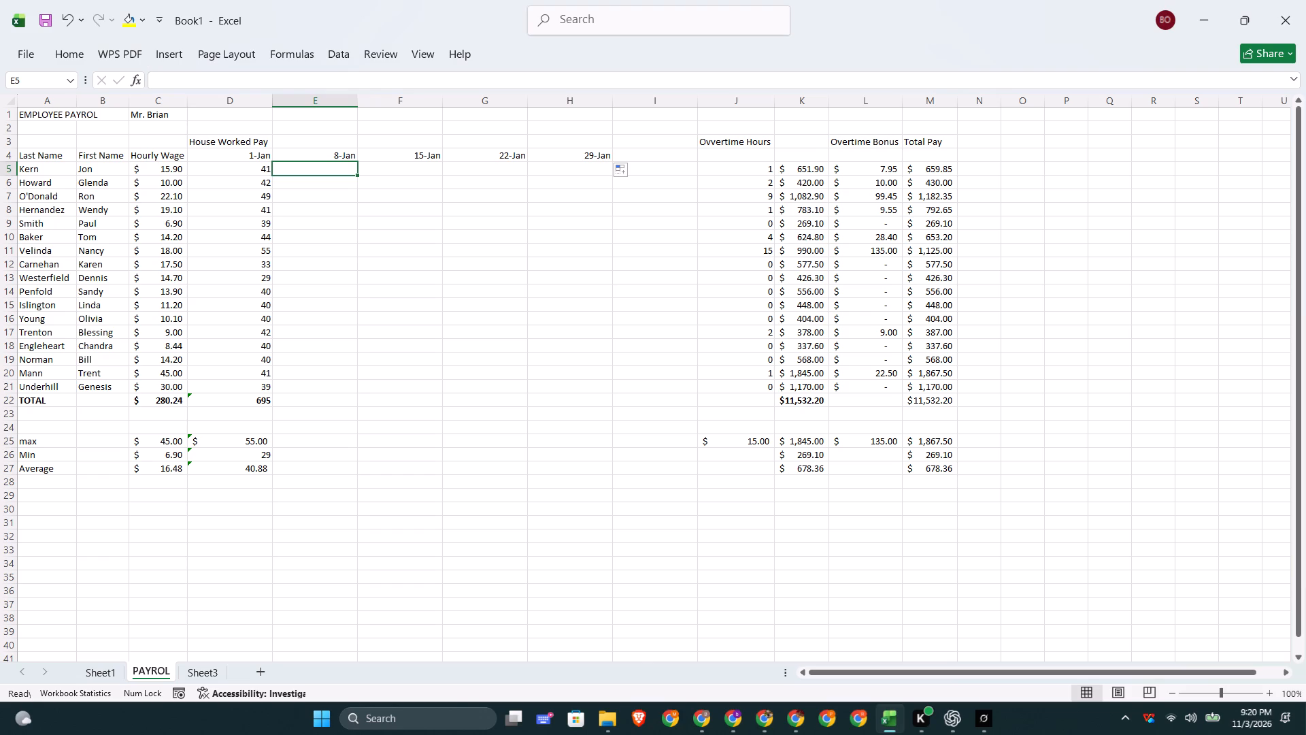
pyautogui.click(295, 167)
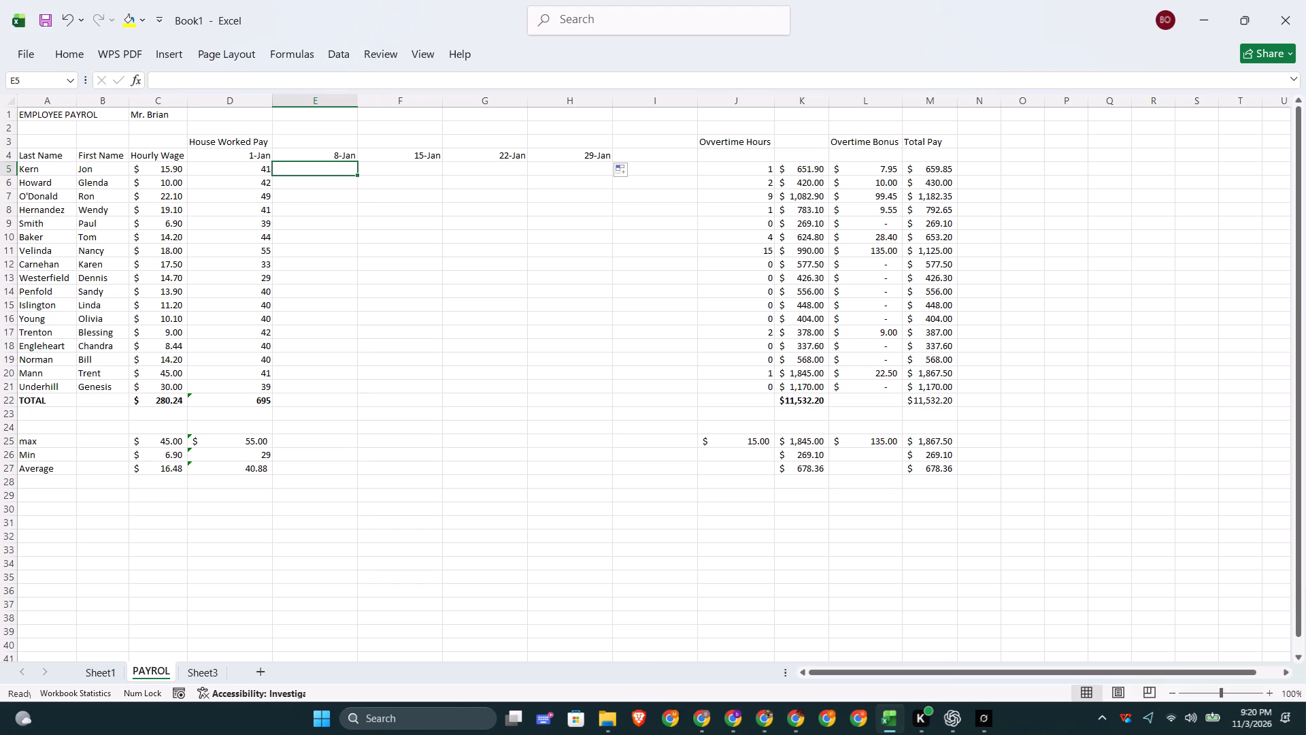
pyautogui.doubleClick(295, 167)
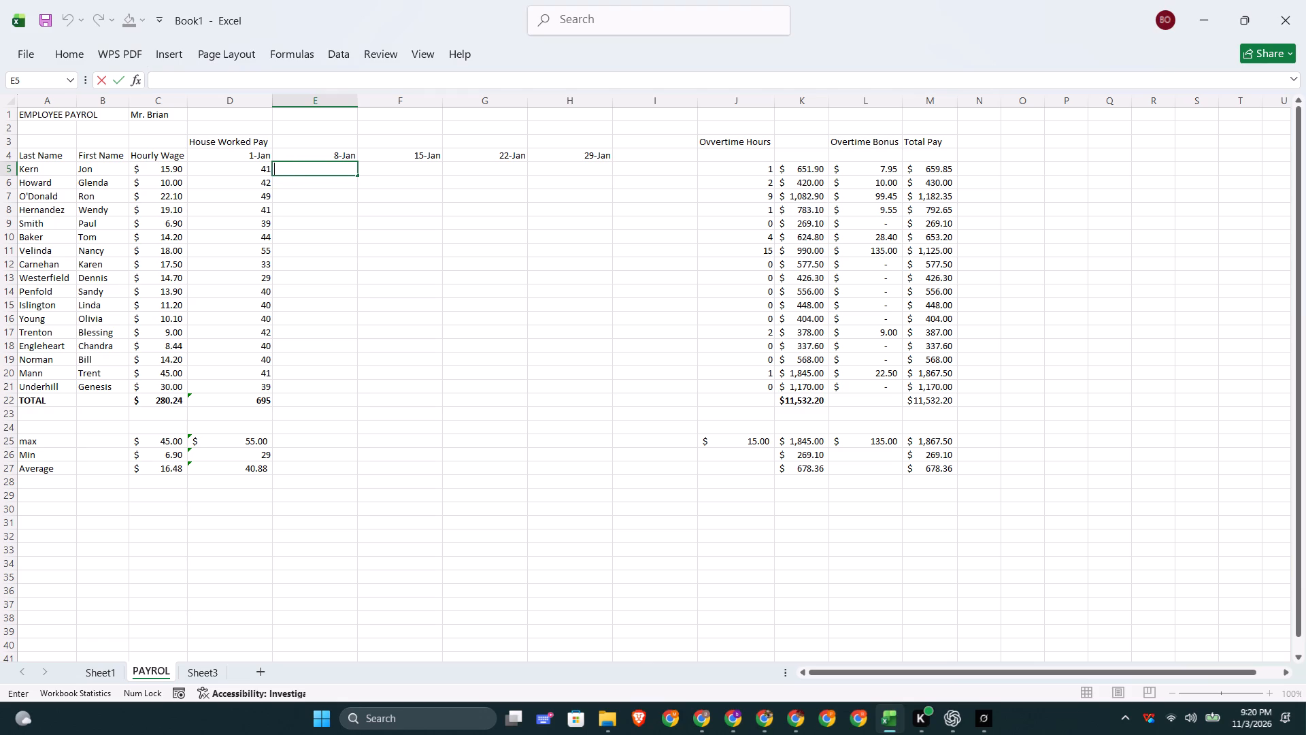
pyautogui.press('3')
pyautogui.press('8')
pyautogui.press('Right')
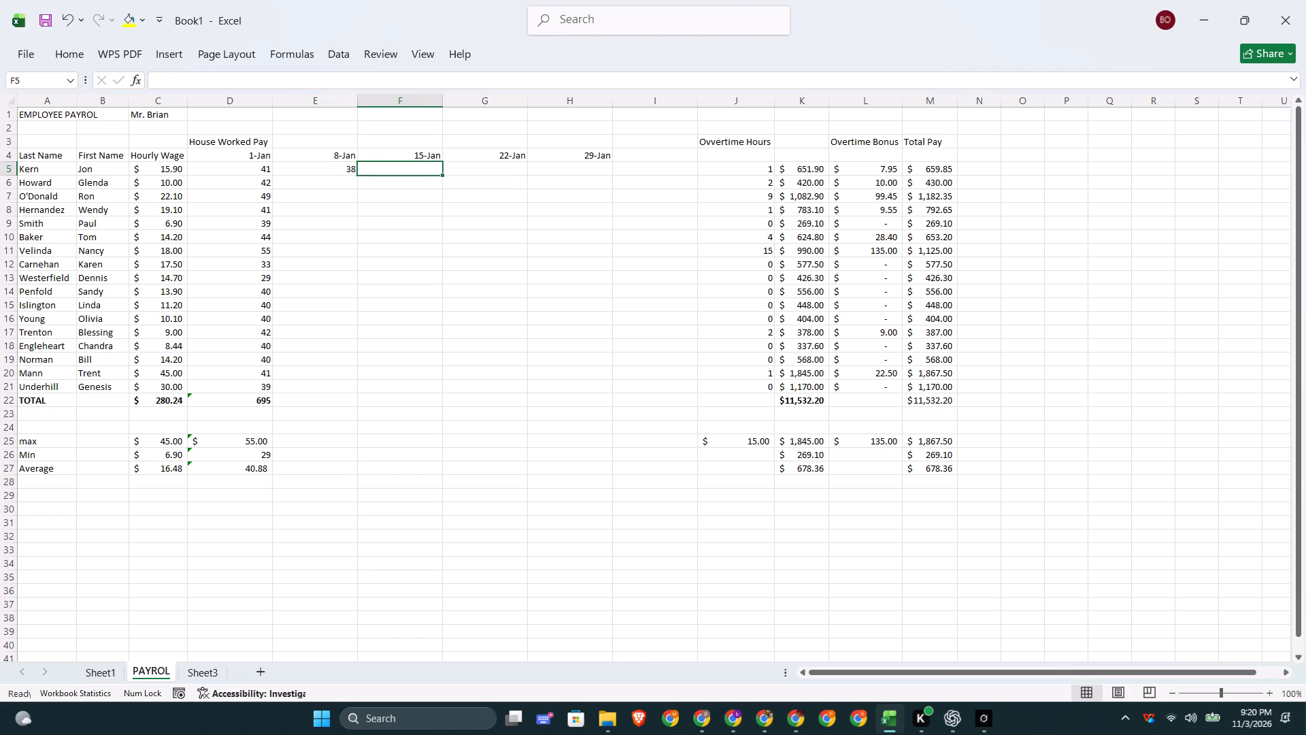
pyautogui.write('45')
pyautogui.press('Right')
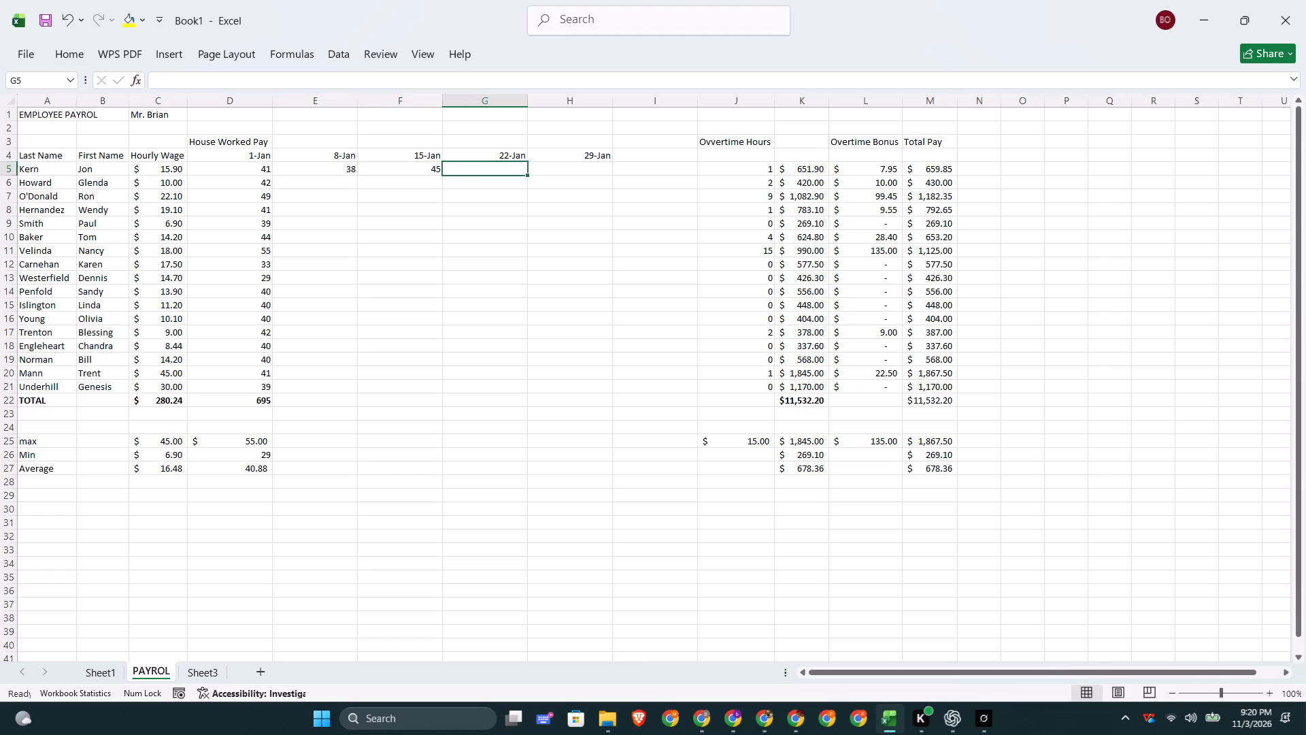
pyautogui.press('3')
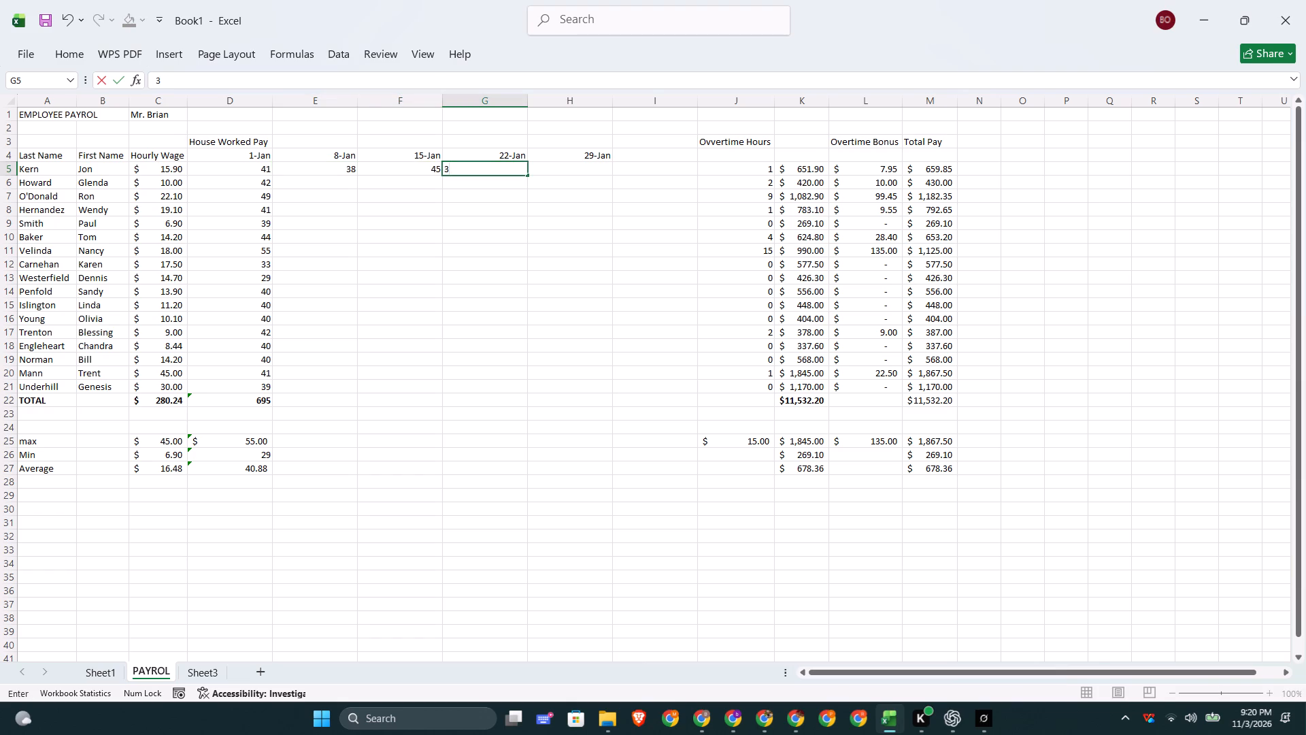
pyautogui.press('0')
pyautogui.press('Right')
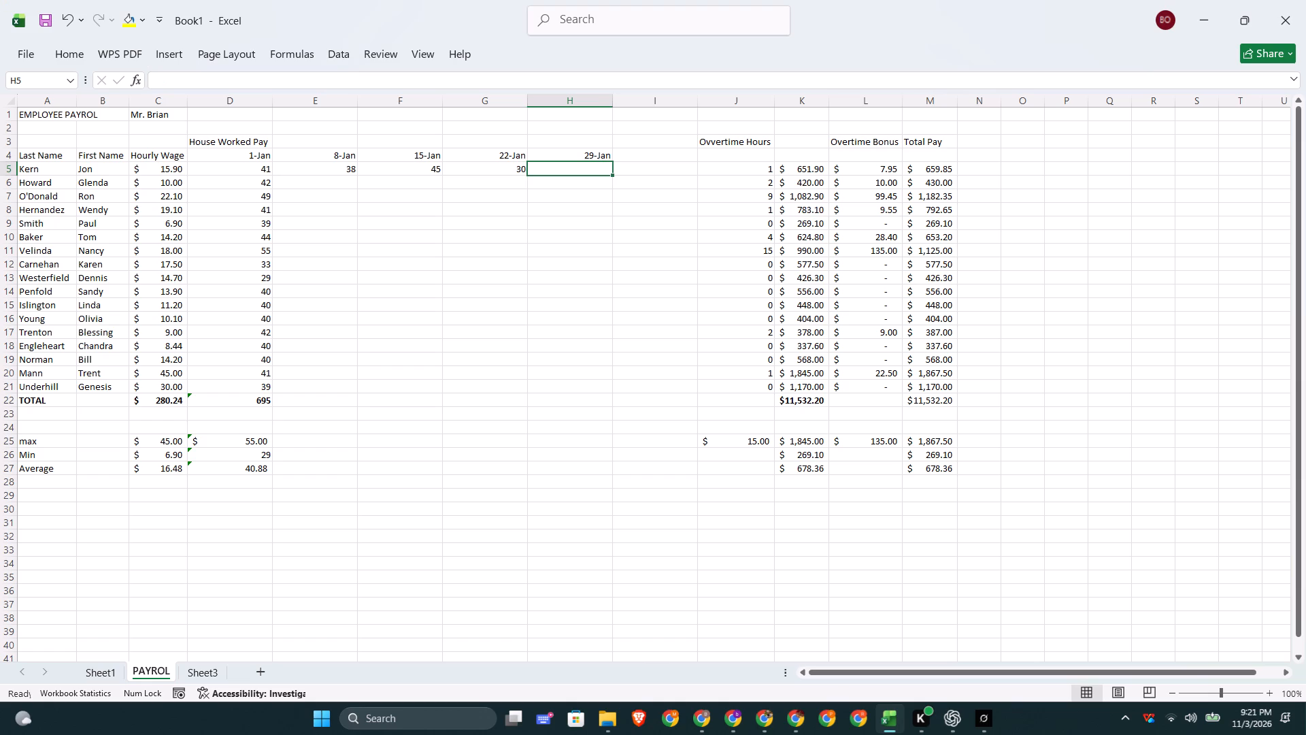
pyautogui.press('4')
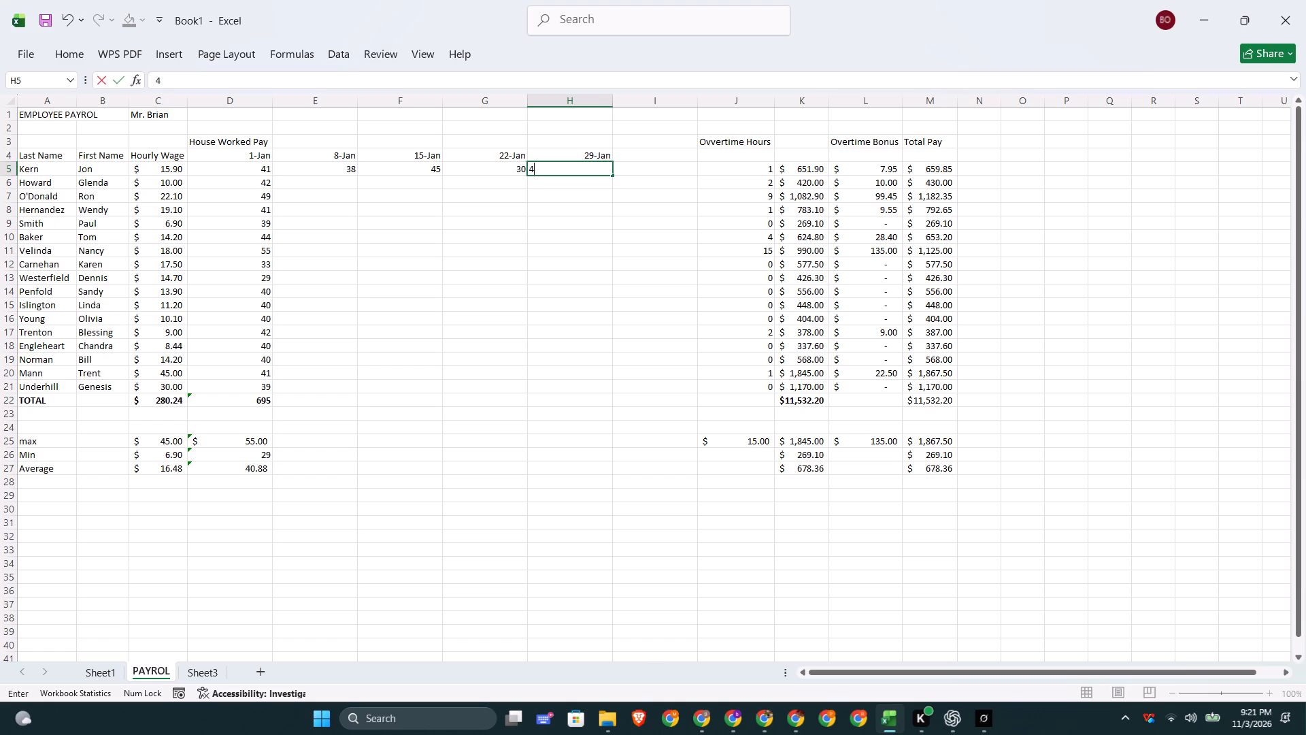
pyautogui.press('6')
# Enter the 29-Jan hours for the employees in rows 6 to 8: 44 in H6, 18 in H7 and 39 in H8.
pyautogui.click(538, 180)
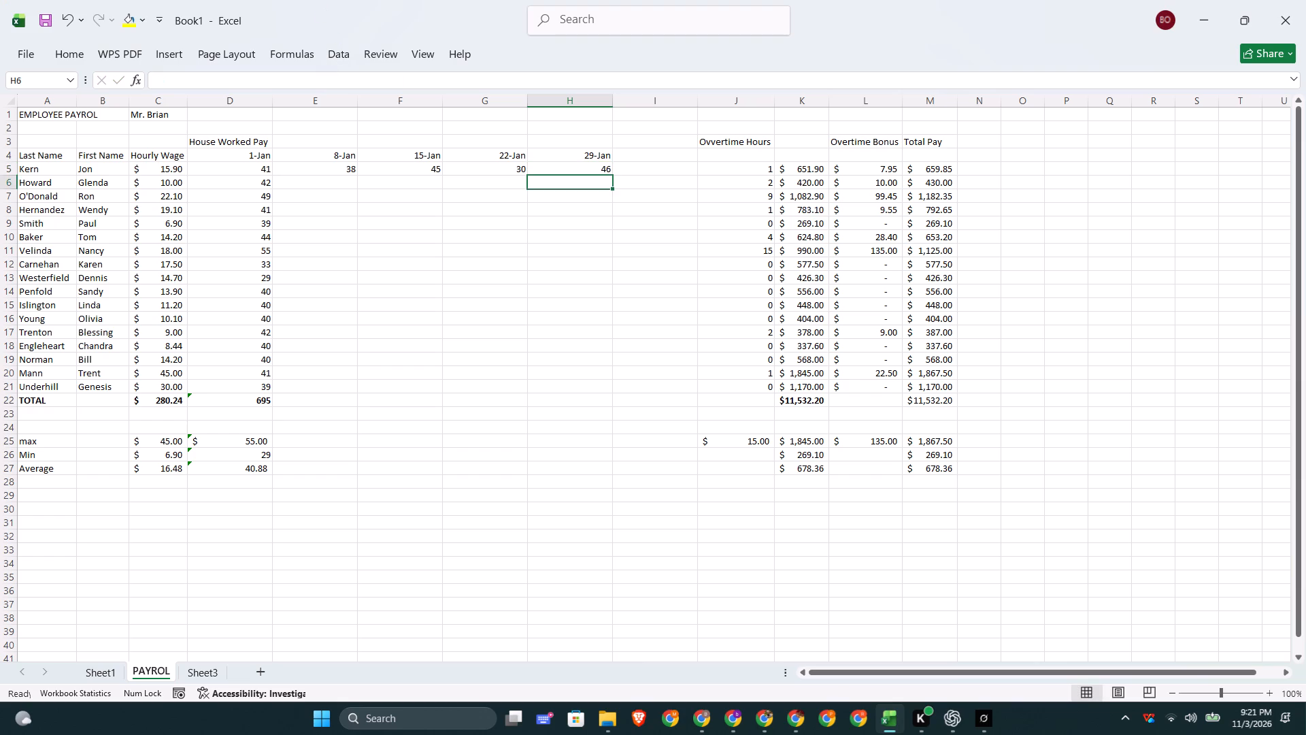
pyautogui.write('44')
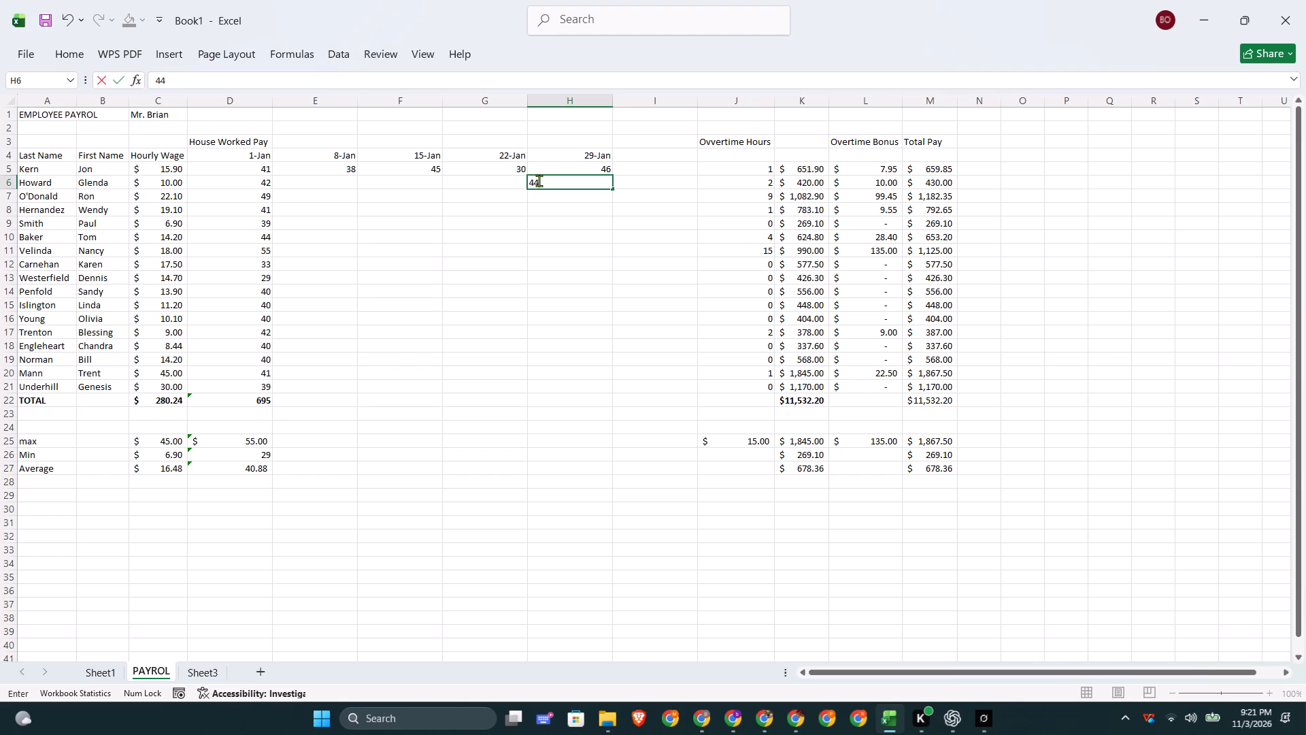
pyautogui.press('Down')
pyautogui.press('1')
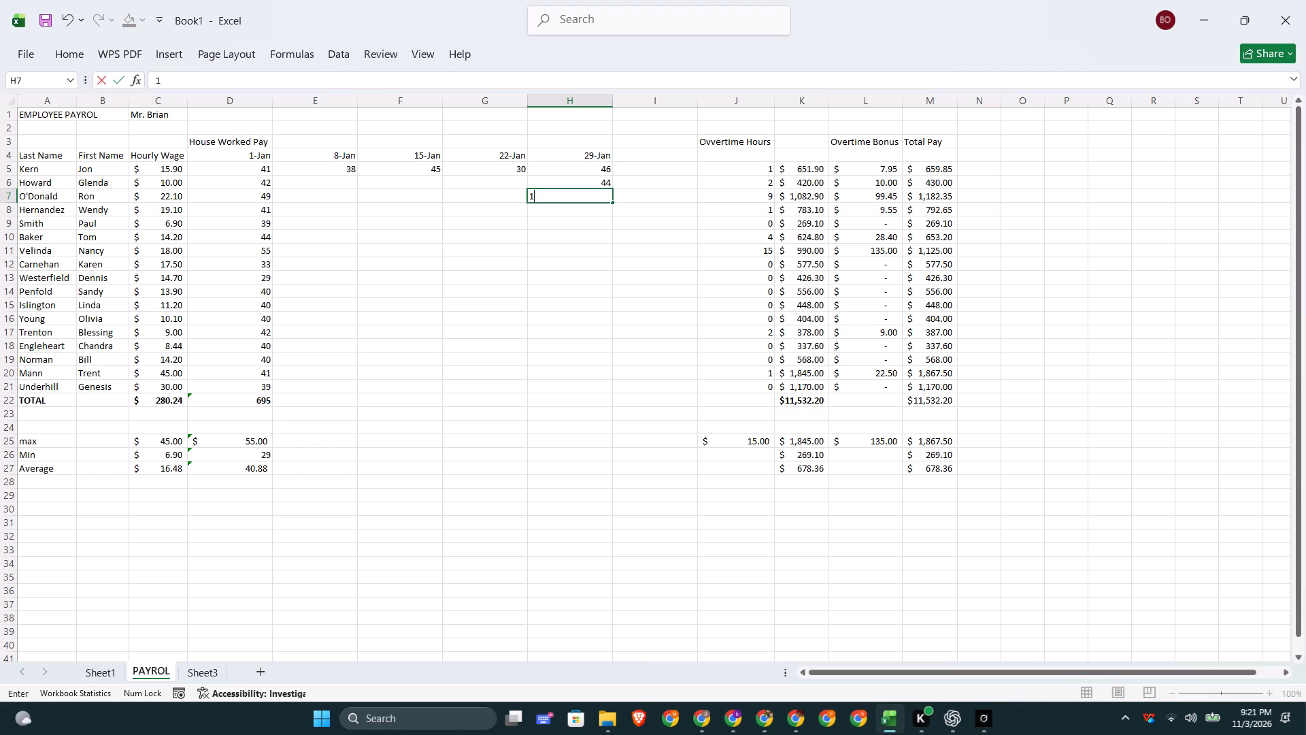
pyautogui.press('8')
pyautogui.press('Down')
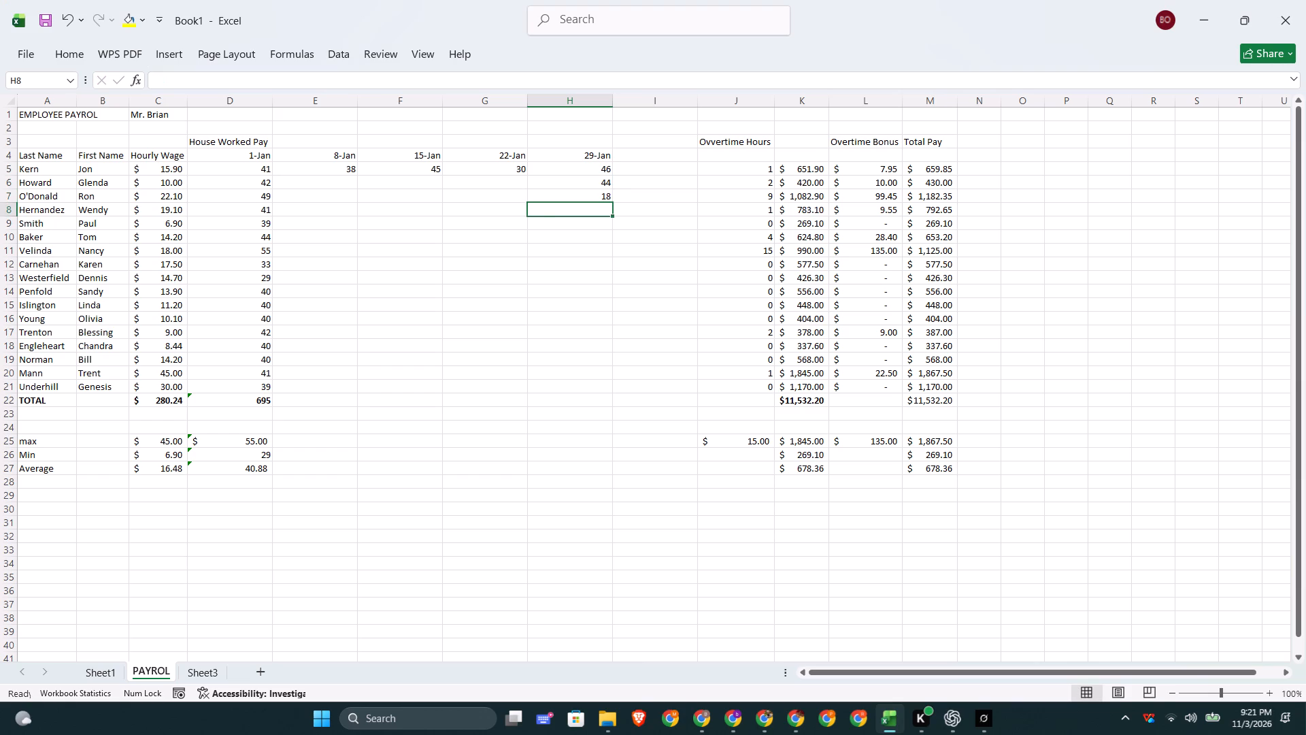
pyautogui.press('3')
pyautogui.press('9')
pyautogui.press('Down')
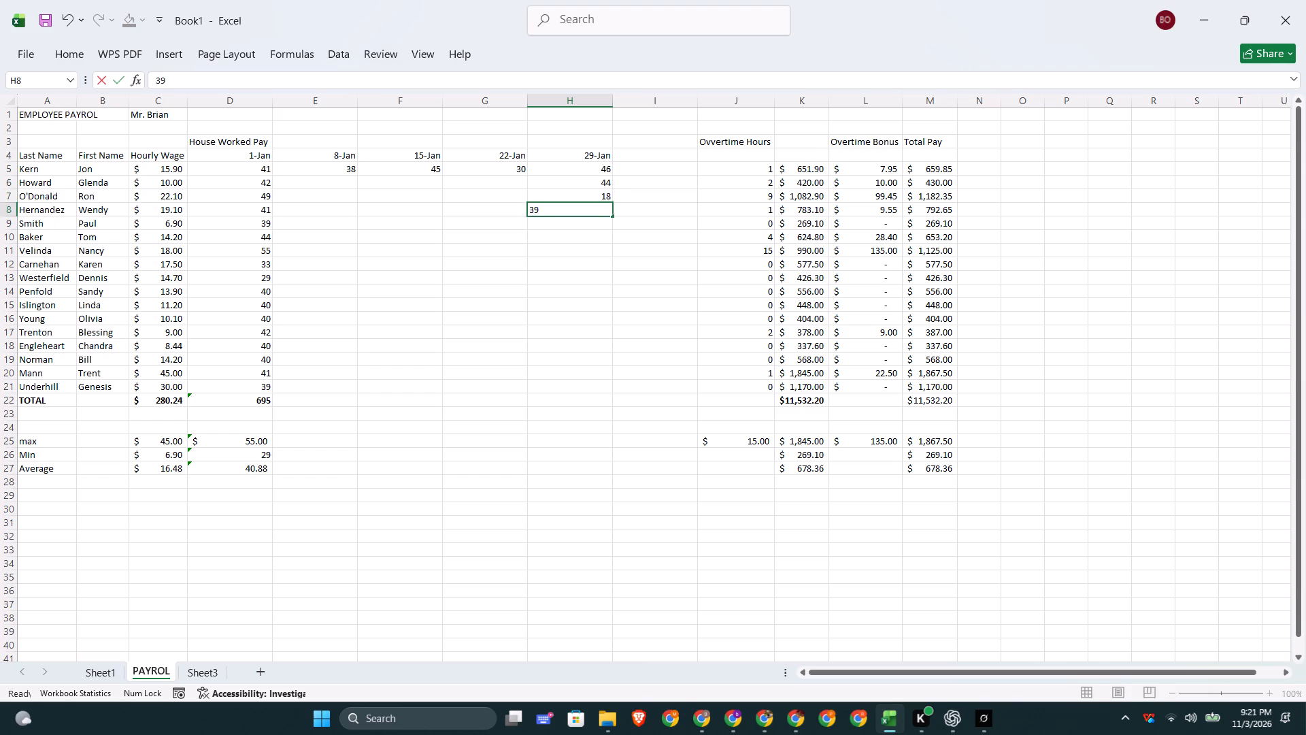
# Enter the 29-Jan hours for rows 9 to 12: 40 in H9, 20 in H10, 49 in H11 and 20 in H12.
pyautogui.write('40')
pyautogui.press('Down')
pyautogui.write('20')
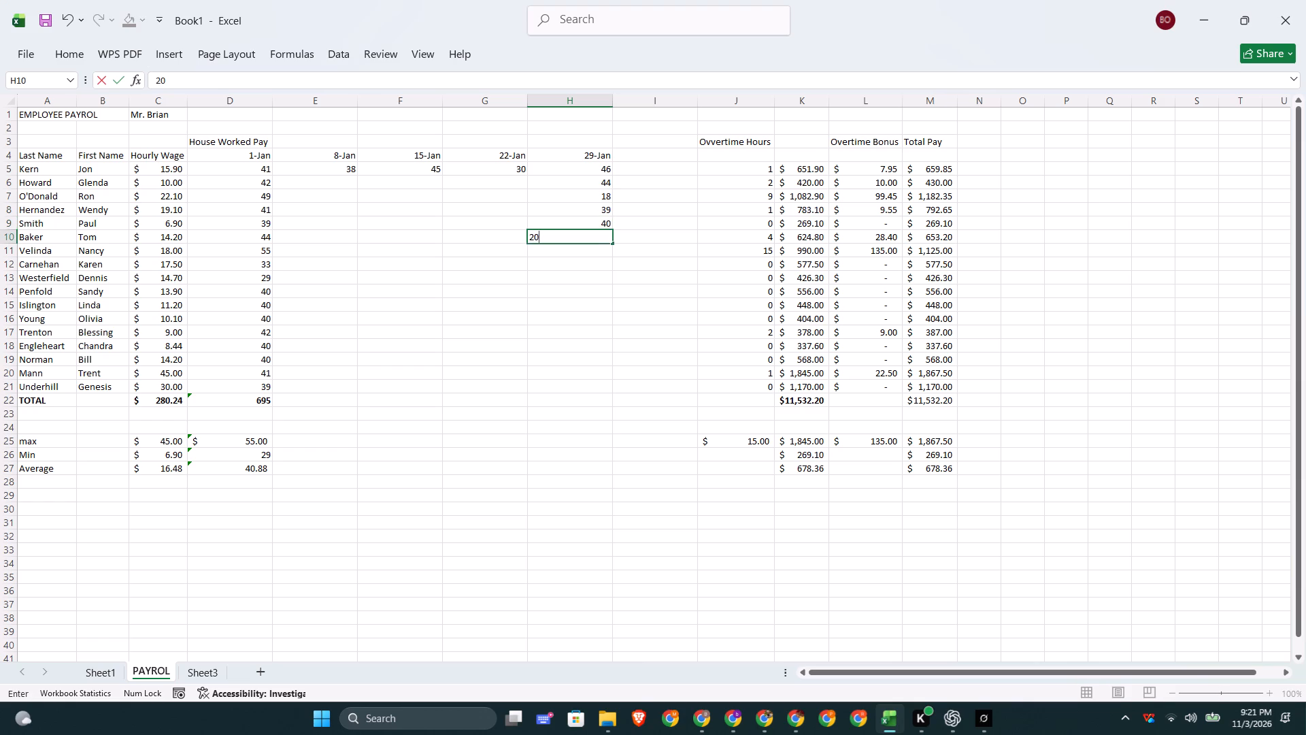
pyautogui.press('Down')
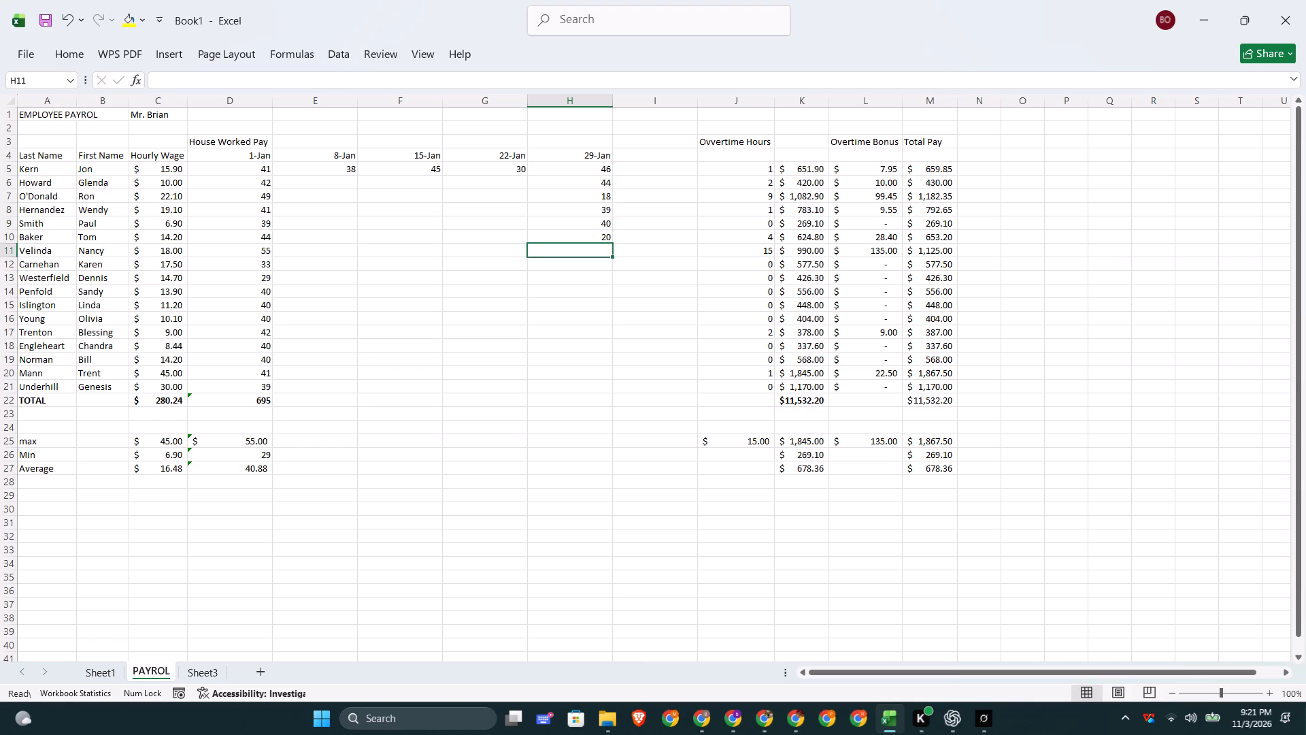
pyautogui.press('4')
pyautogui.press('9')
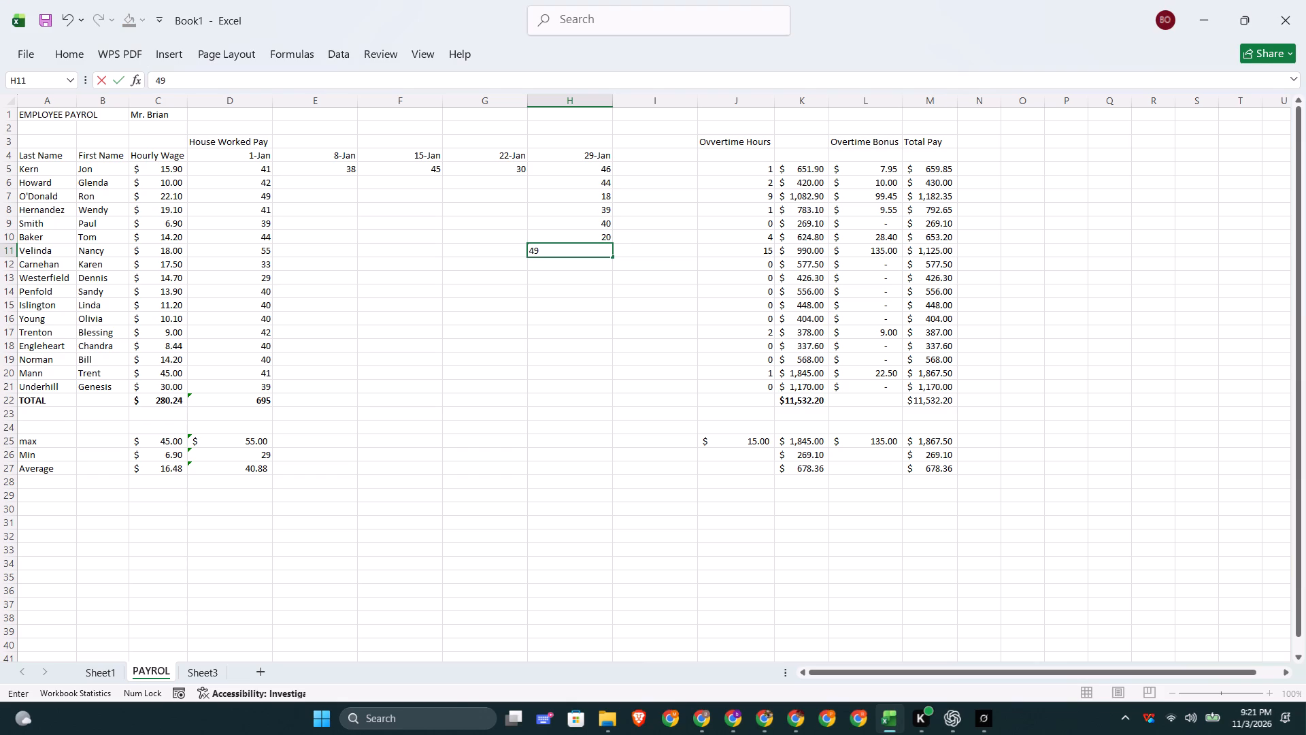
pyautogui.press('Down')
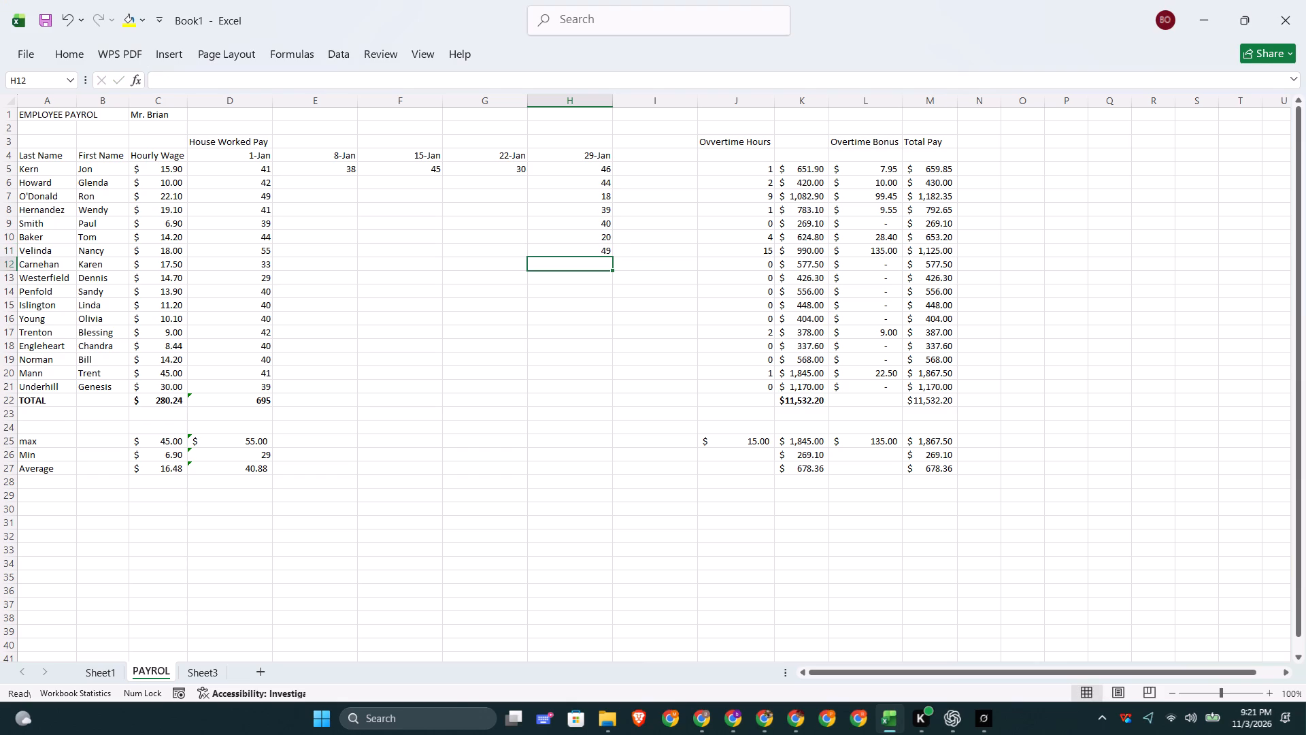
pyautogui.write('20')
pyautogui.press('Down')
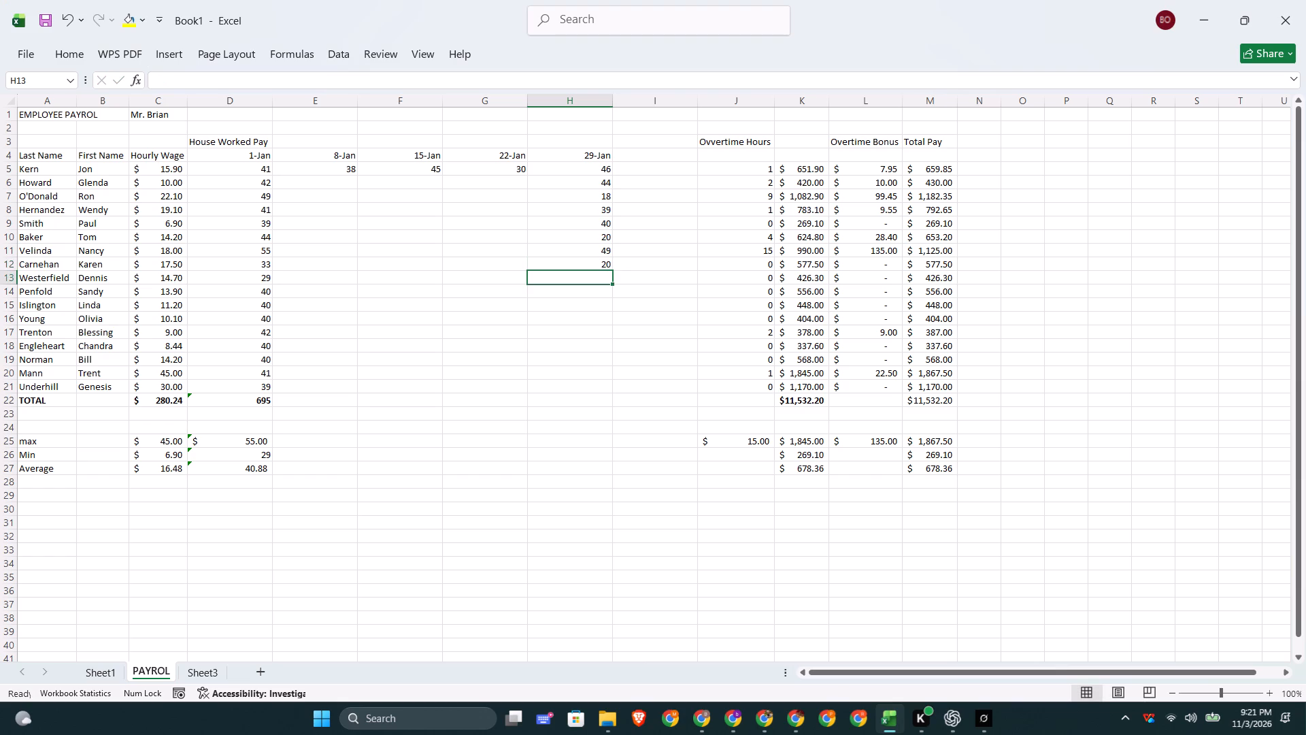
# Enter 40 as the 29-Jan hours for each employee in rows 13 to 17, cells H13 through H17.
pyautogui.press('4')
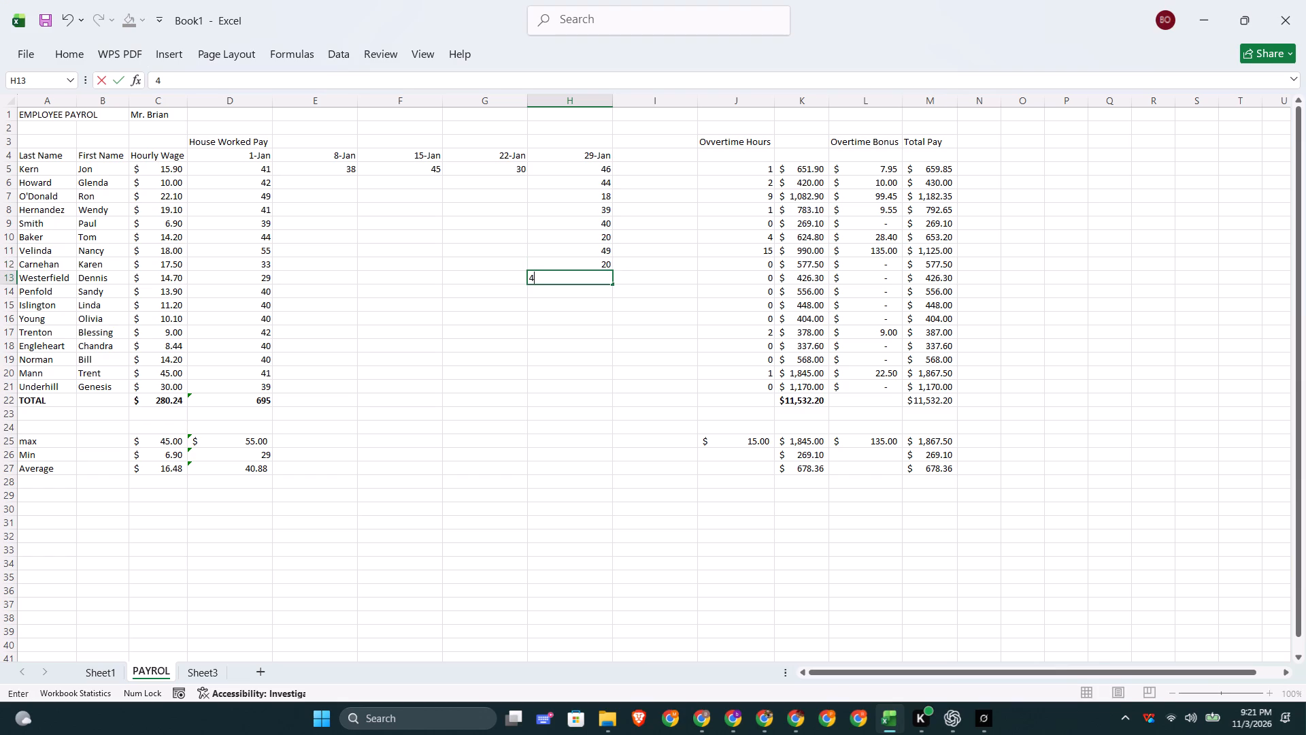
pyautogui.press('0')
pyautogui.press('Down')
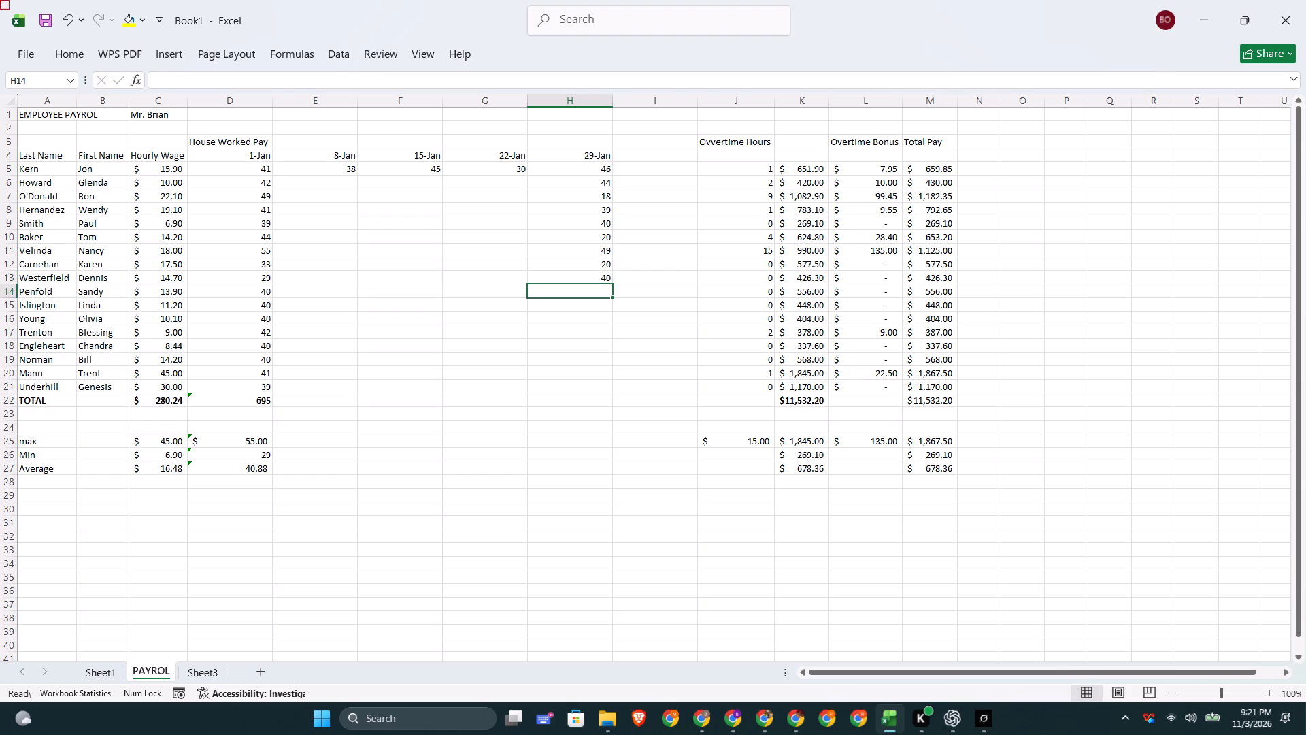
pyautogui.press('4')
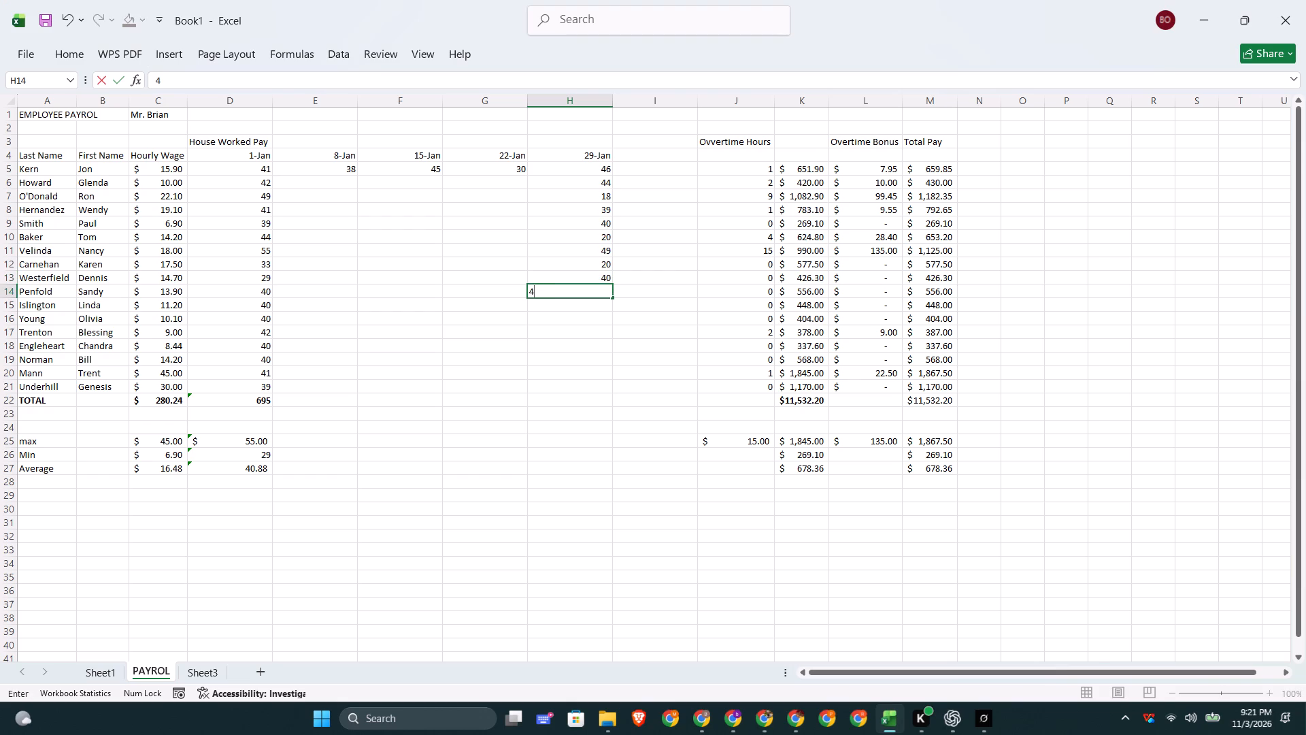
pyautogui.press('0')
pyautogui.press('Down')
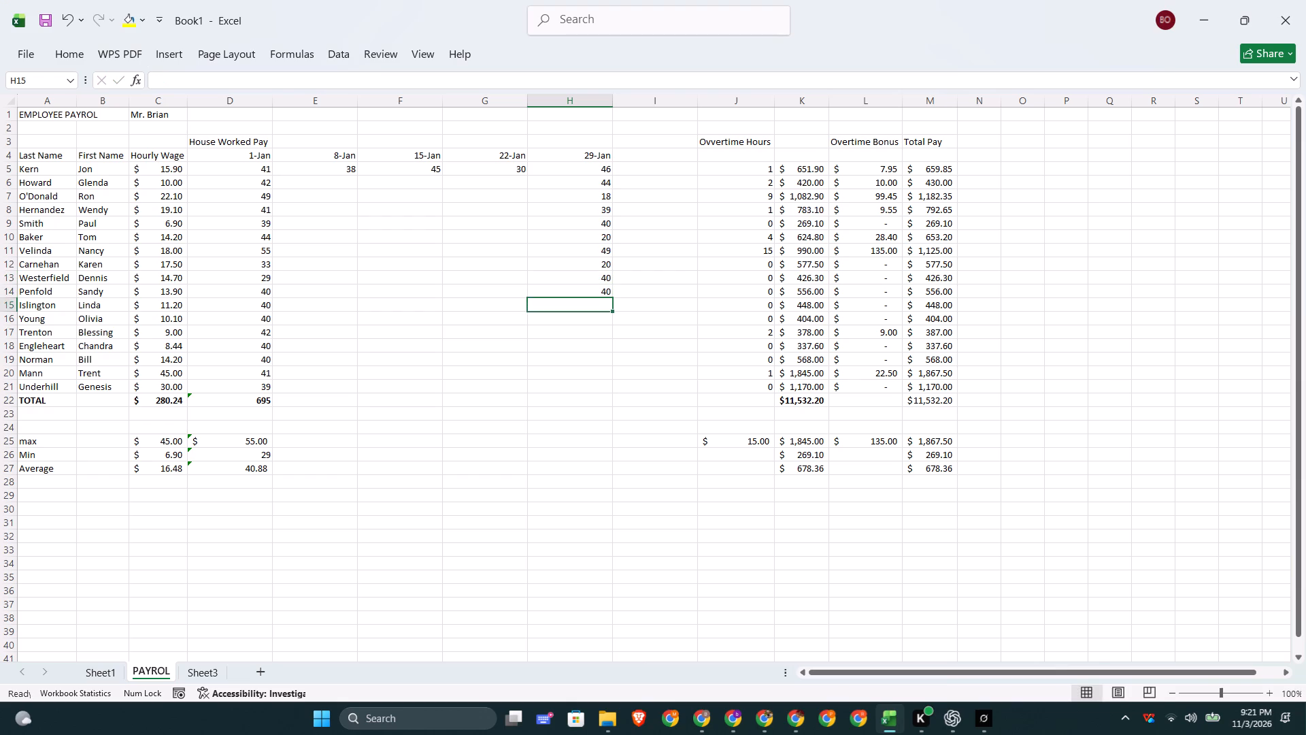
pyautogui.press('4')
pyautogui.press('0')
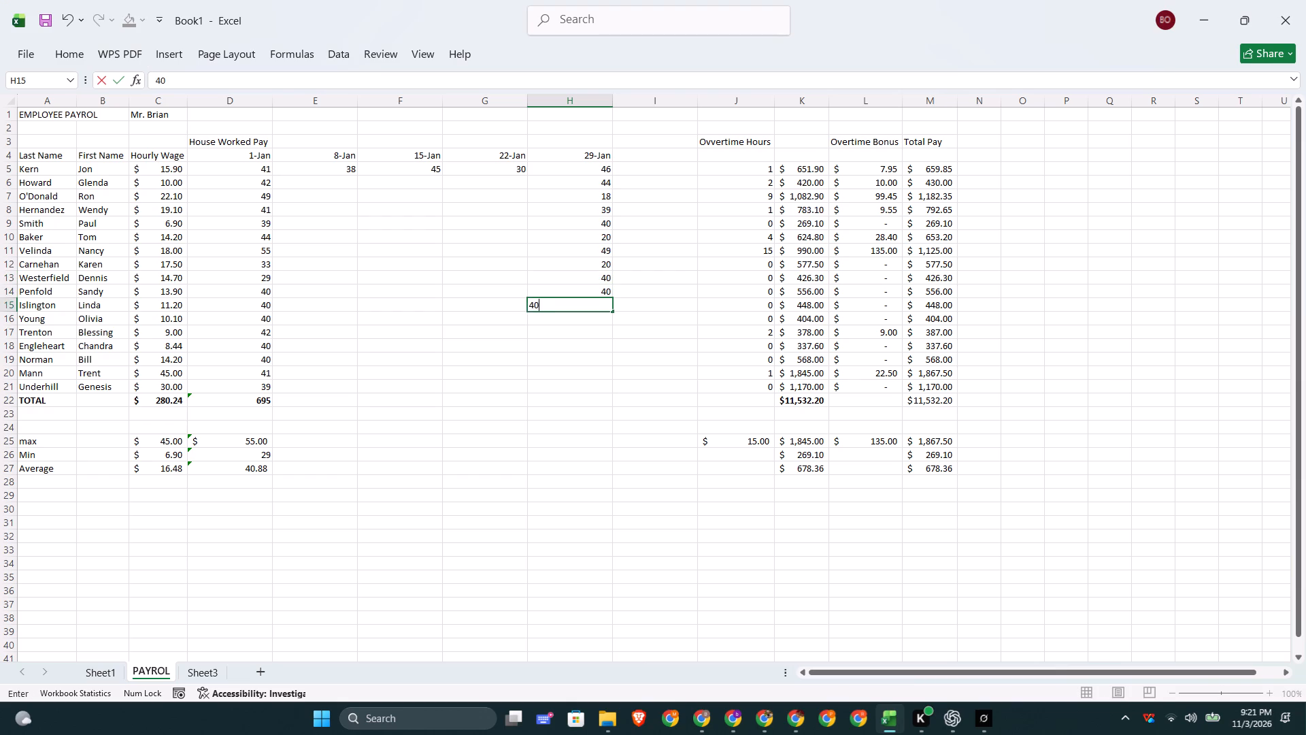
pyautogui.press('Down')
pyautogui.write('40')
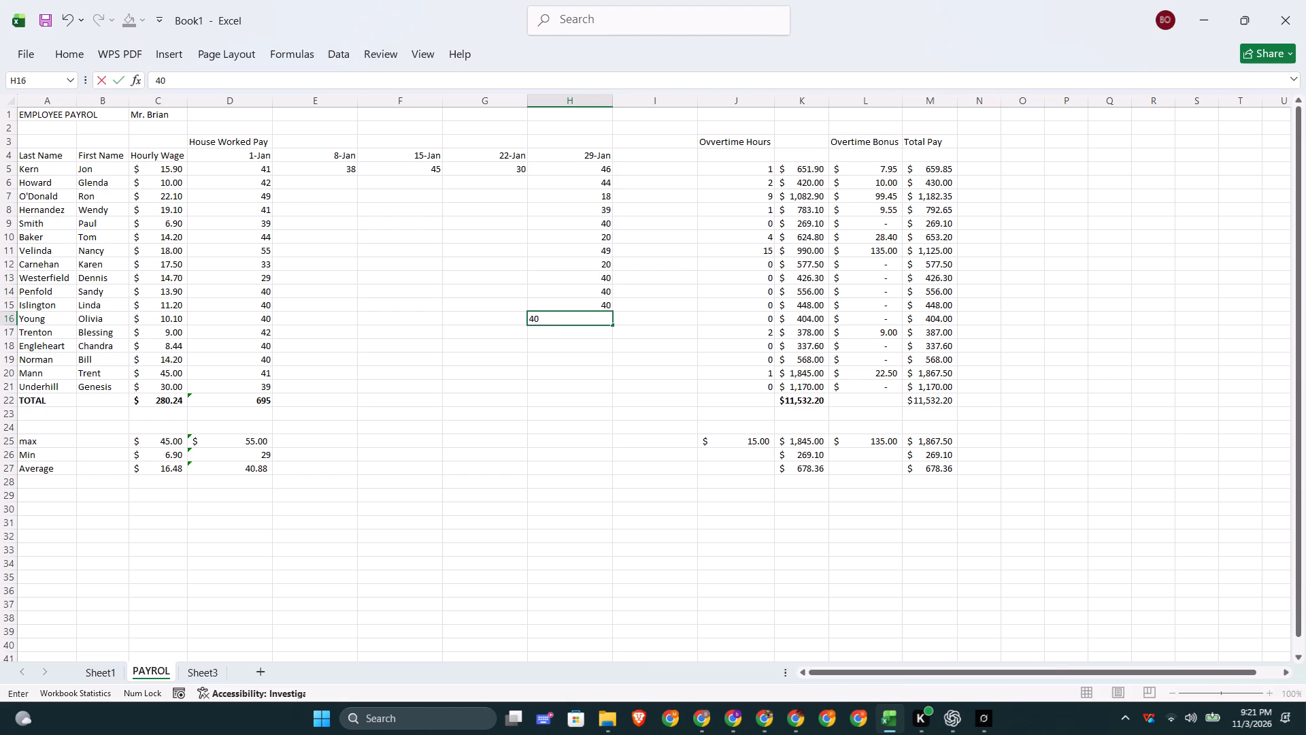
pyautogui.press('Down')
pyautogui.press('4')
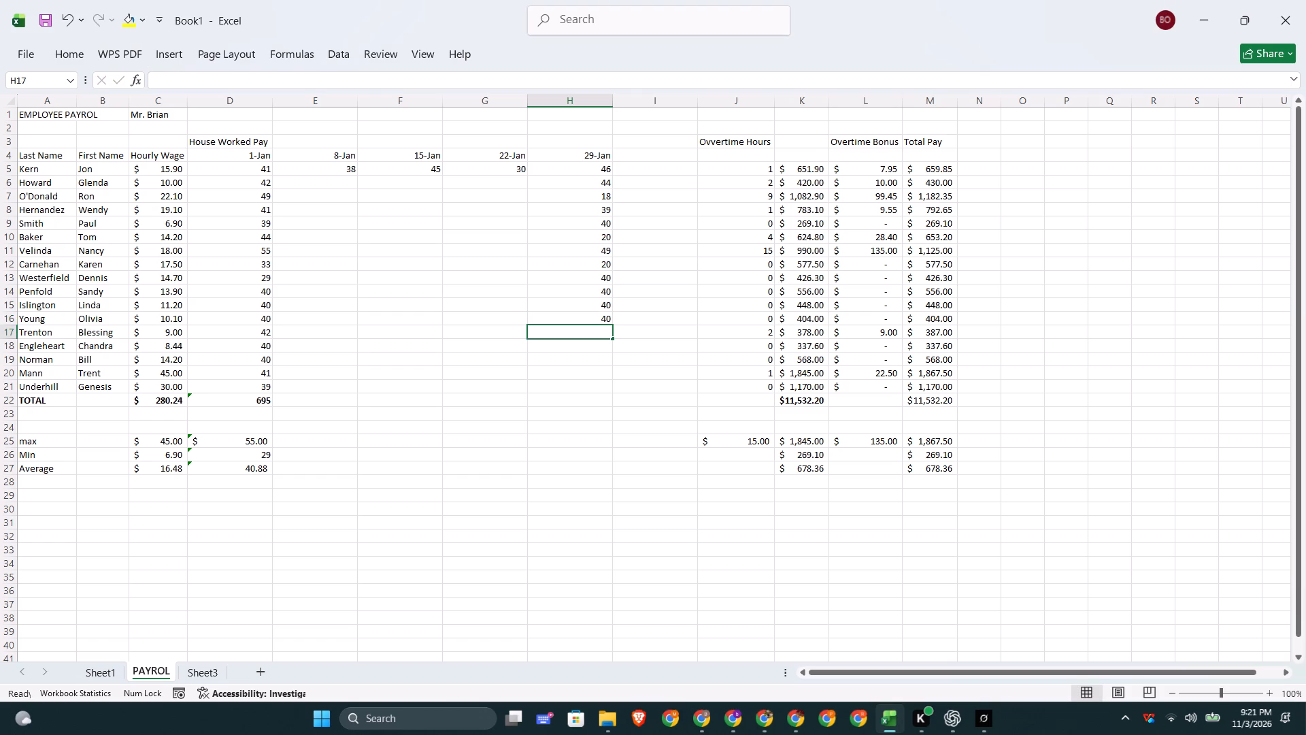
pyautogui.press('0')
# Enter 40 as the 29-Jan hours for the employees in rows 18 and 19, cells H18 and H19.
pyautogui.press('Up')
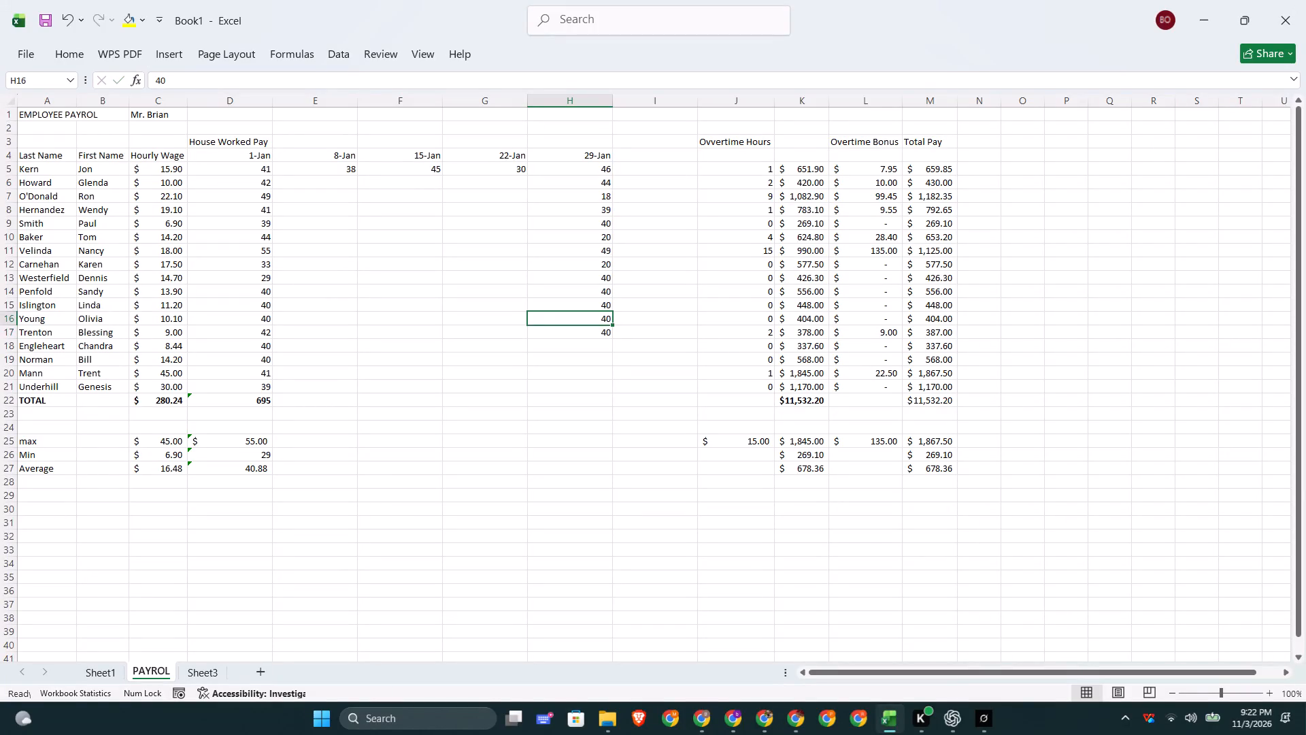
pyautogui.press('Up')
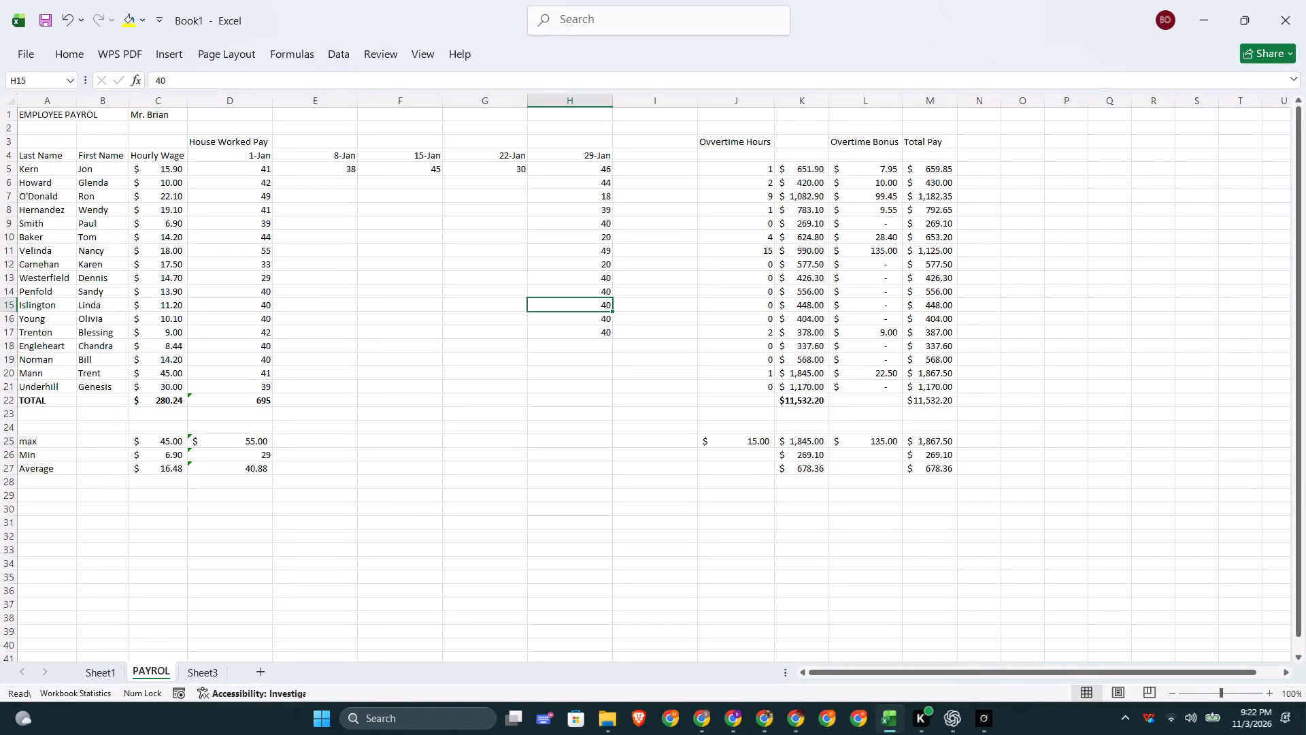
pyautogui.press('Down')
pyautogui.press('Down')
pyautogui.press('Down')
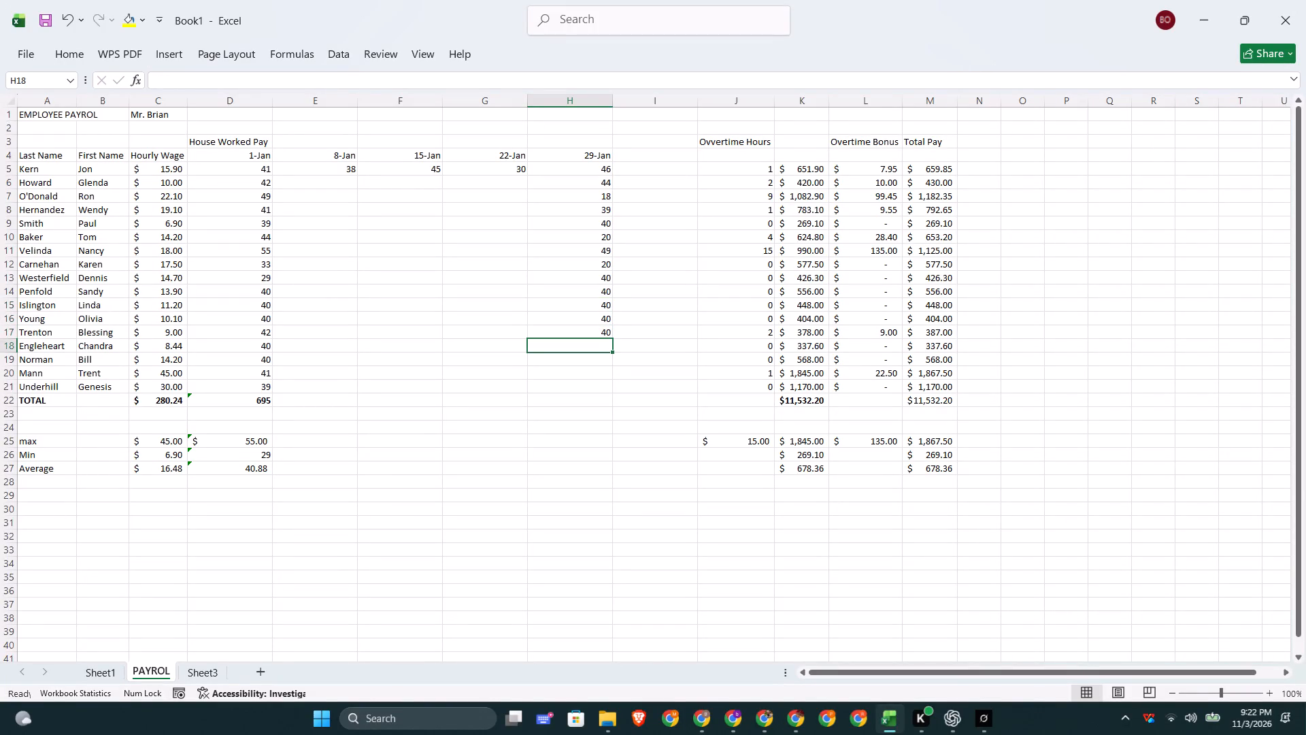
pyautogui.write('40')
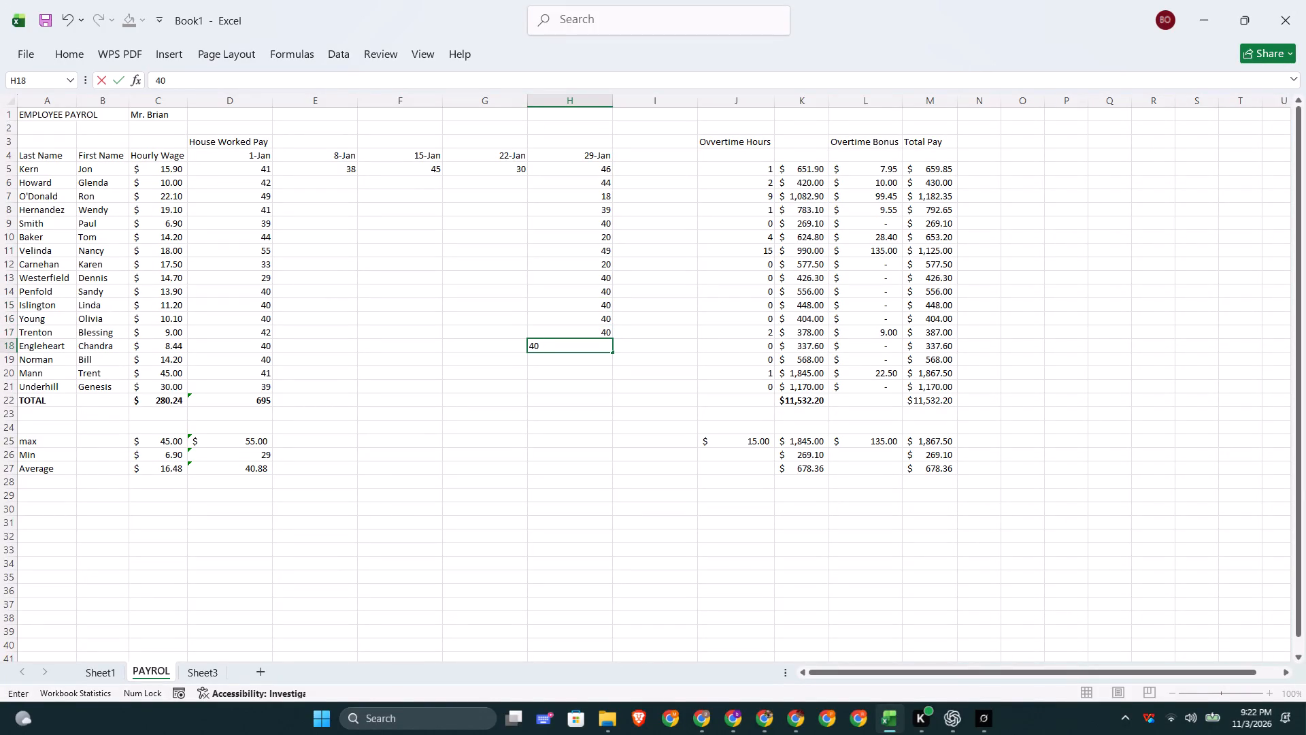
pyautogui.press('Down')
pyautogui.press('4')
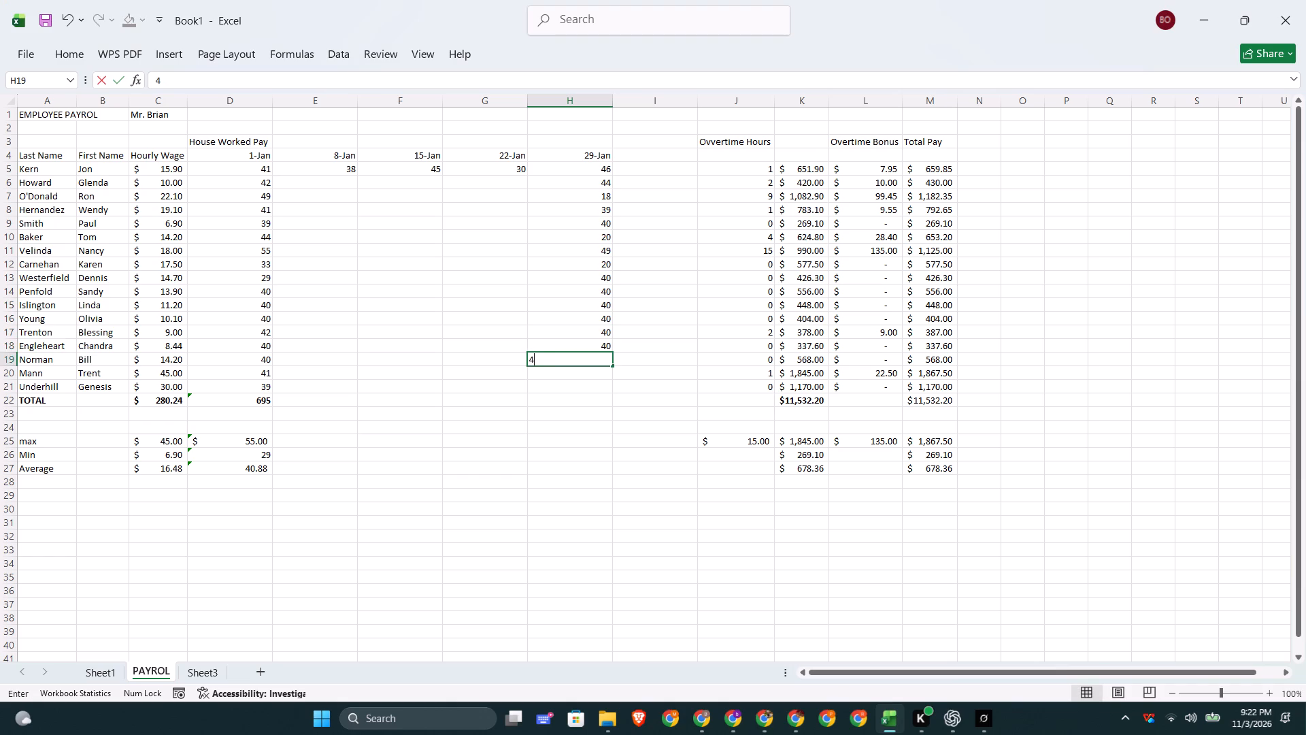
pyautogui.press('0')
# Enter the 22-Jan hours for the employees in rows 6 to 8: 38 in G6, 20 in G7 and 30 in G8.
pyautogui.click(504, 183)
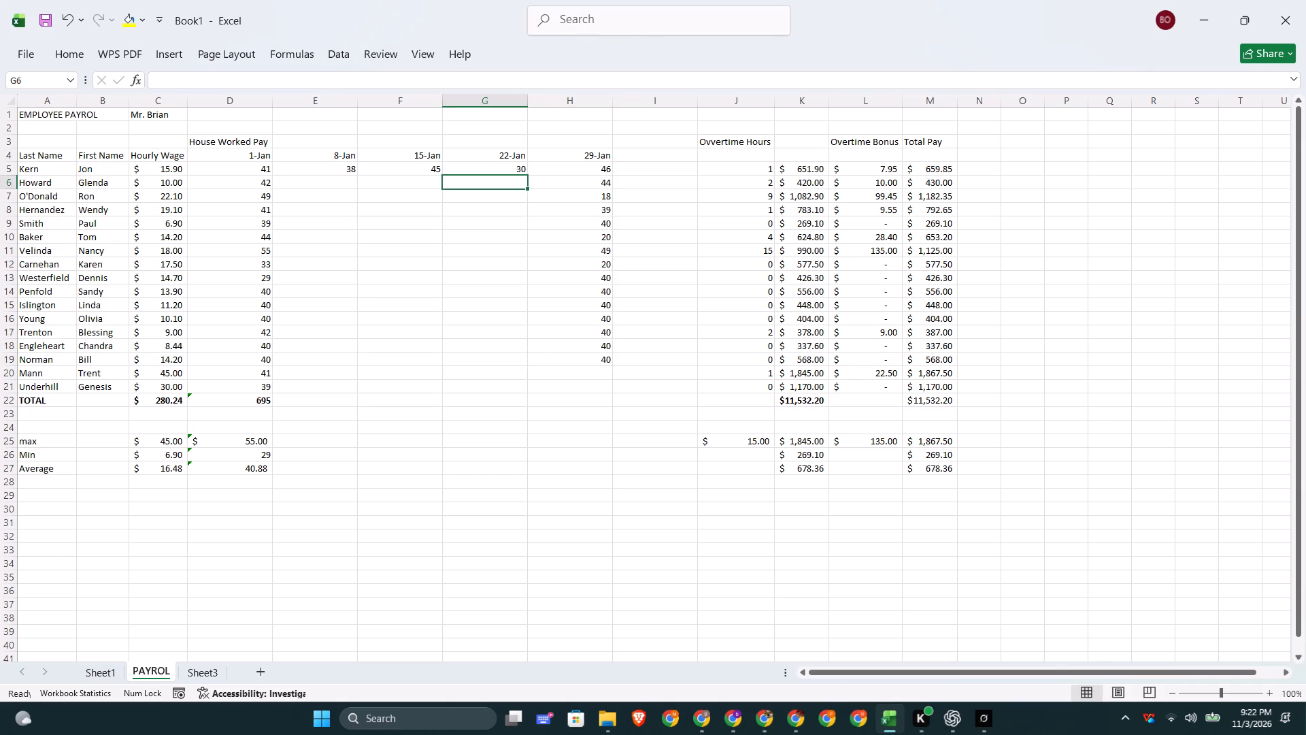
pyautogui.write('38')
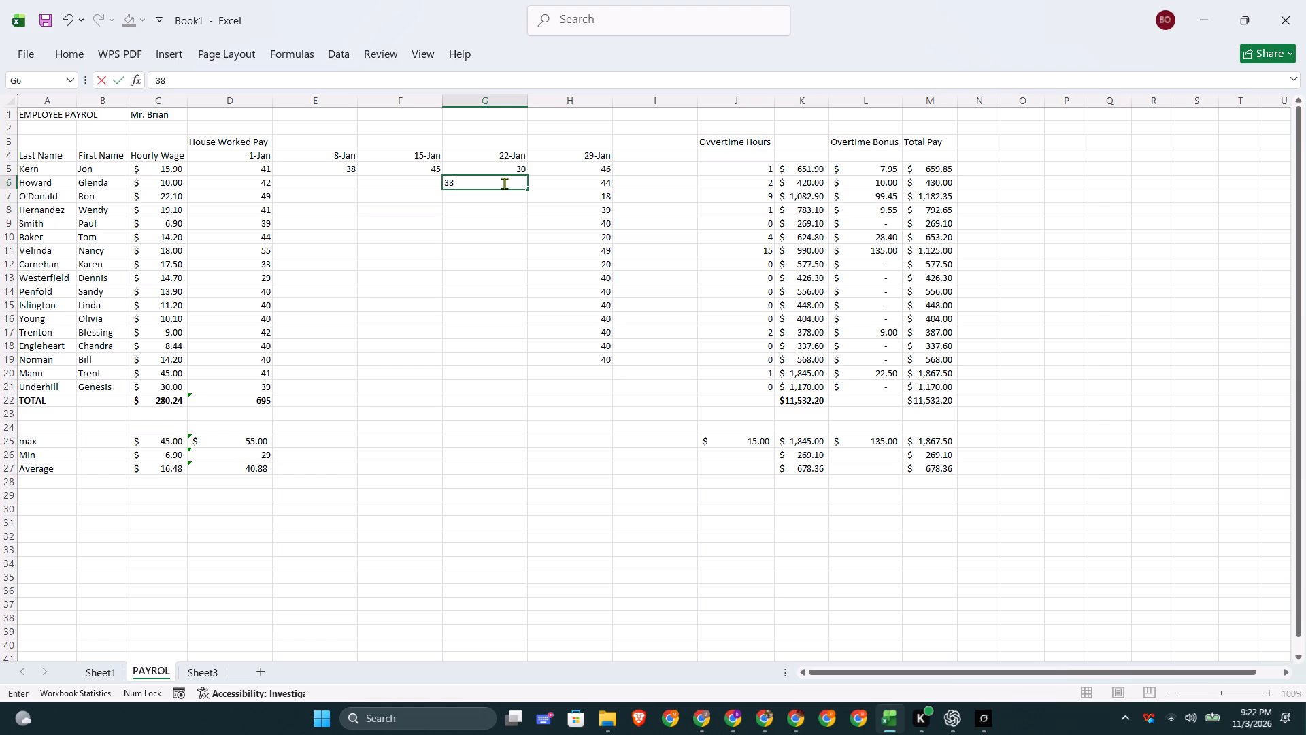
pyautogui.press('Down')
pyautogui.press('2')
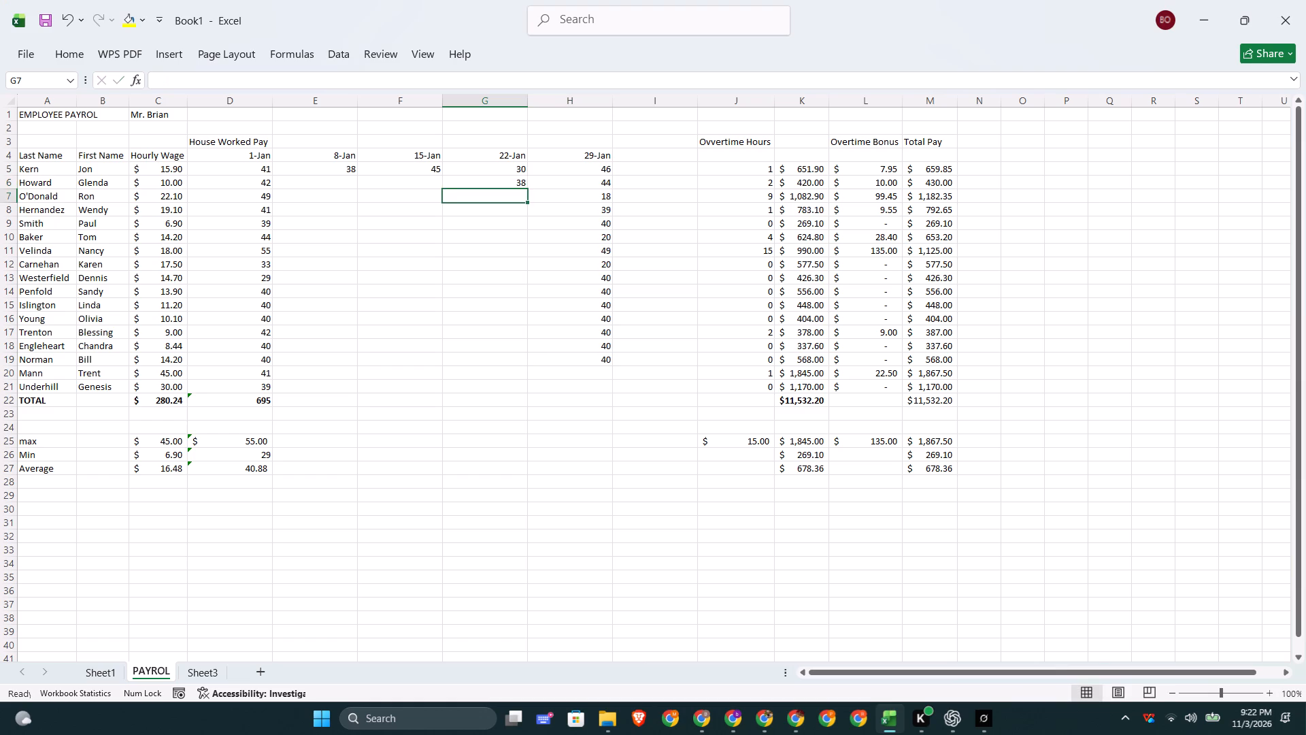
pyautogui.press('0')
pyautogui.press('Down')
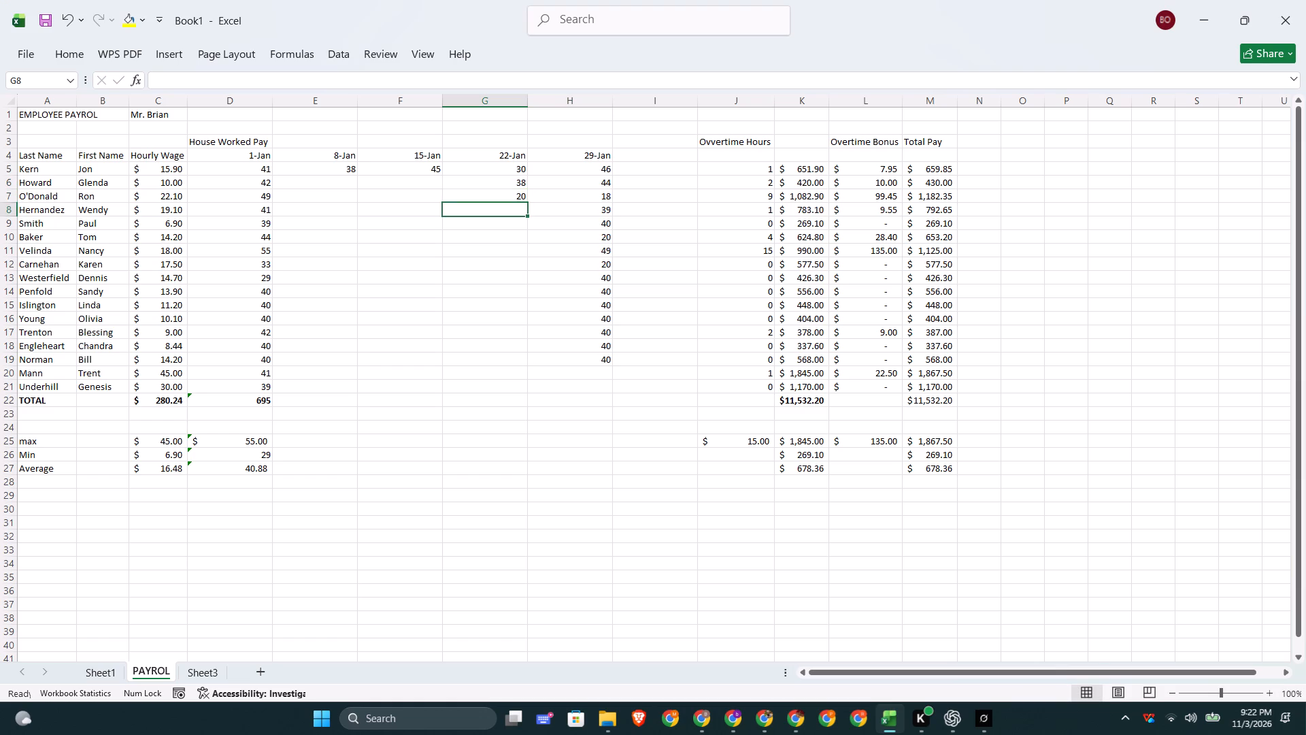
pyautogui.write('30')
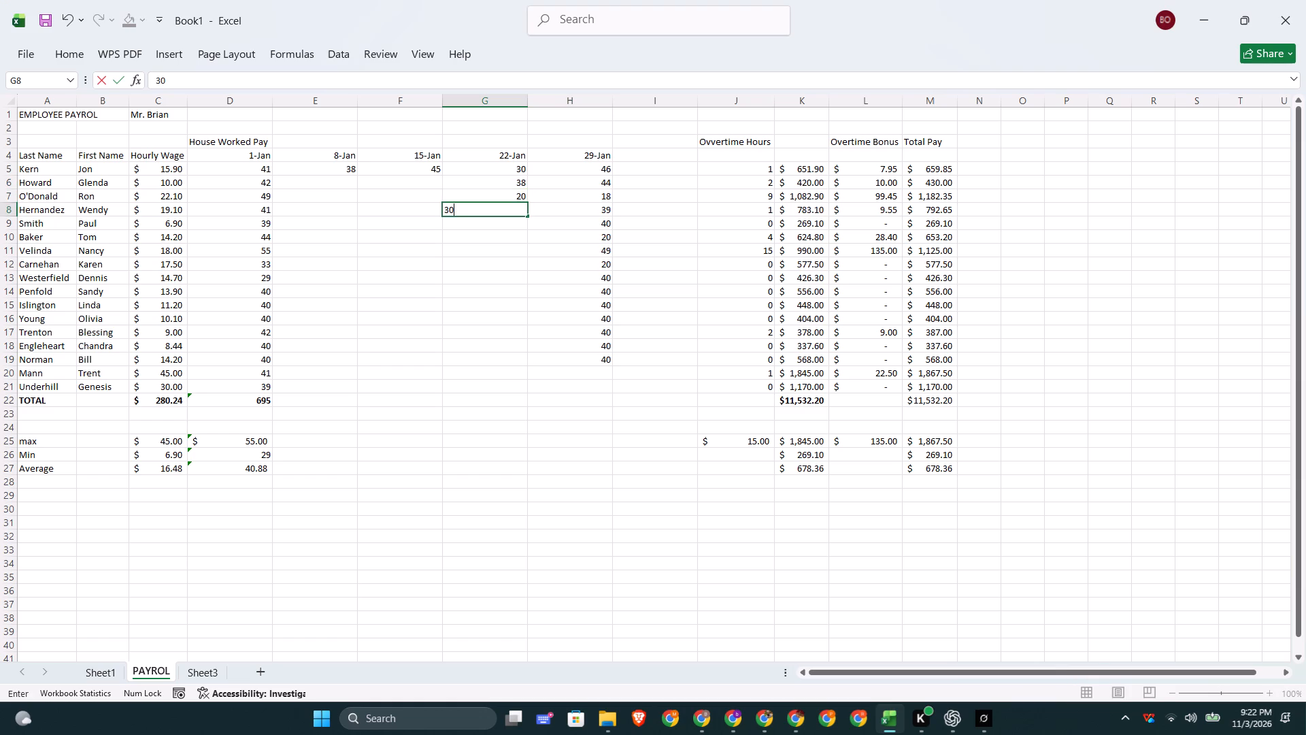
pyautogui.press('Down')
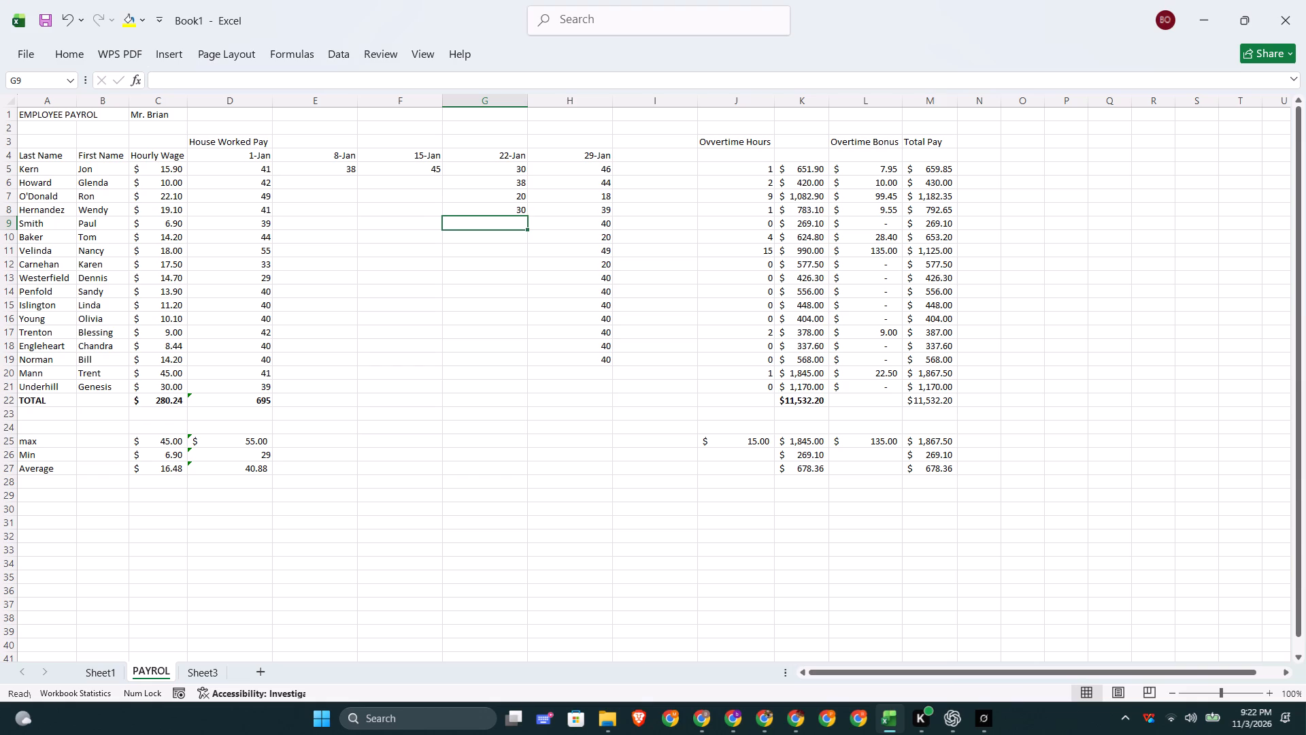
# Complete the 29-Jan hours by entering 40 for the last two employees, in cells H20 and H21.
pyautogui.click(455, 378)
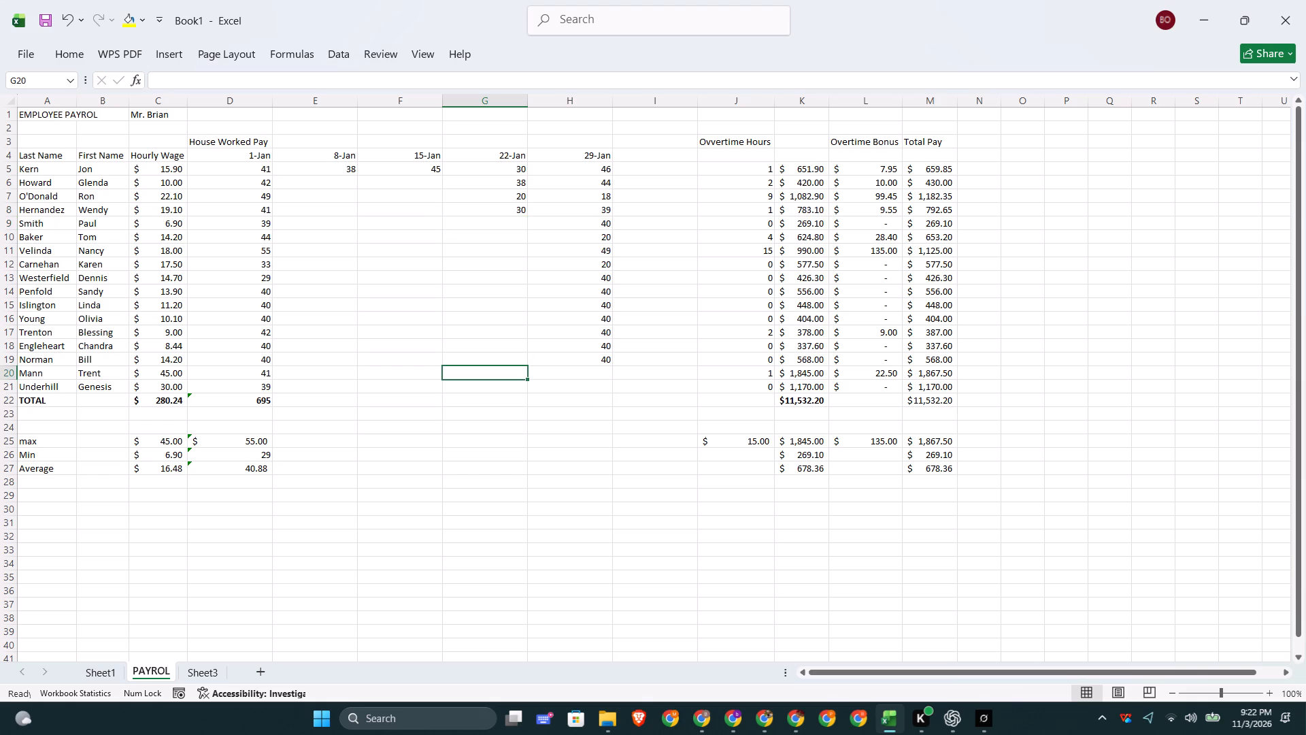
pyautogui.click(583, 376)
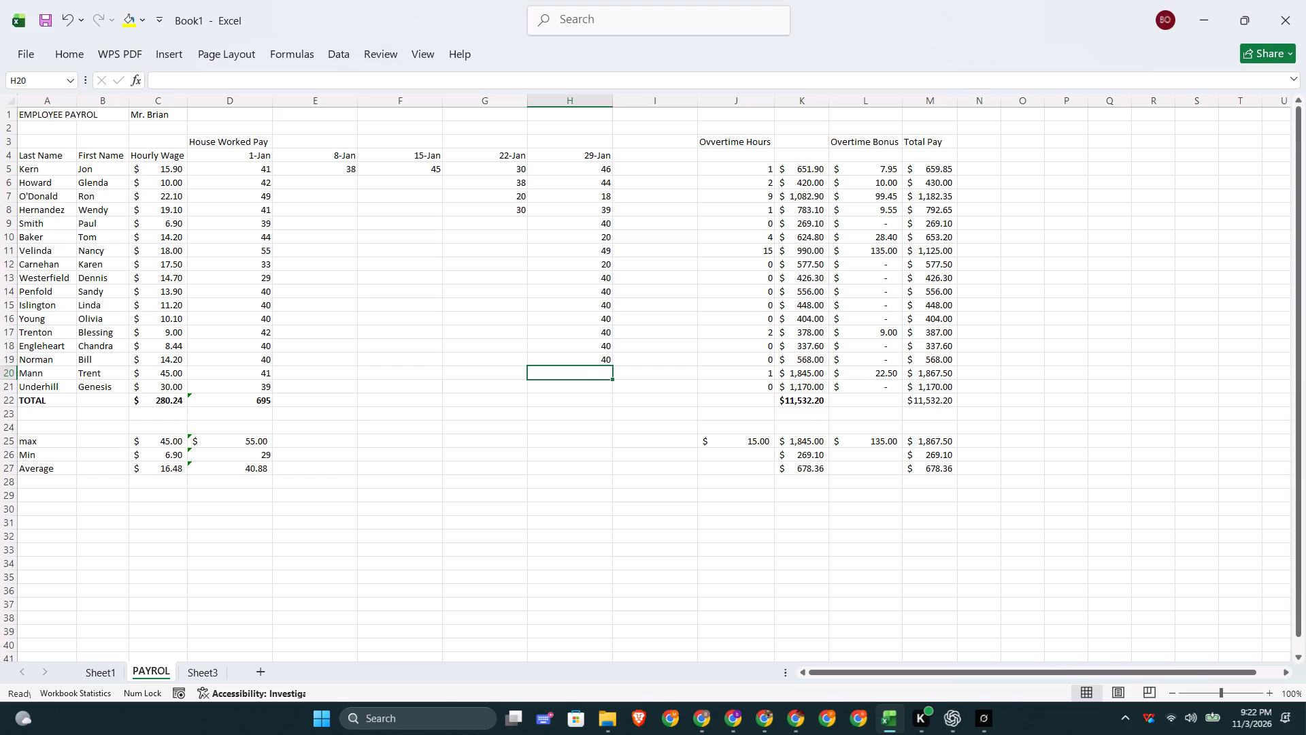
pyautogui.write('40')
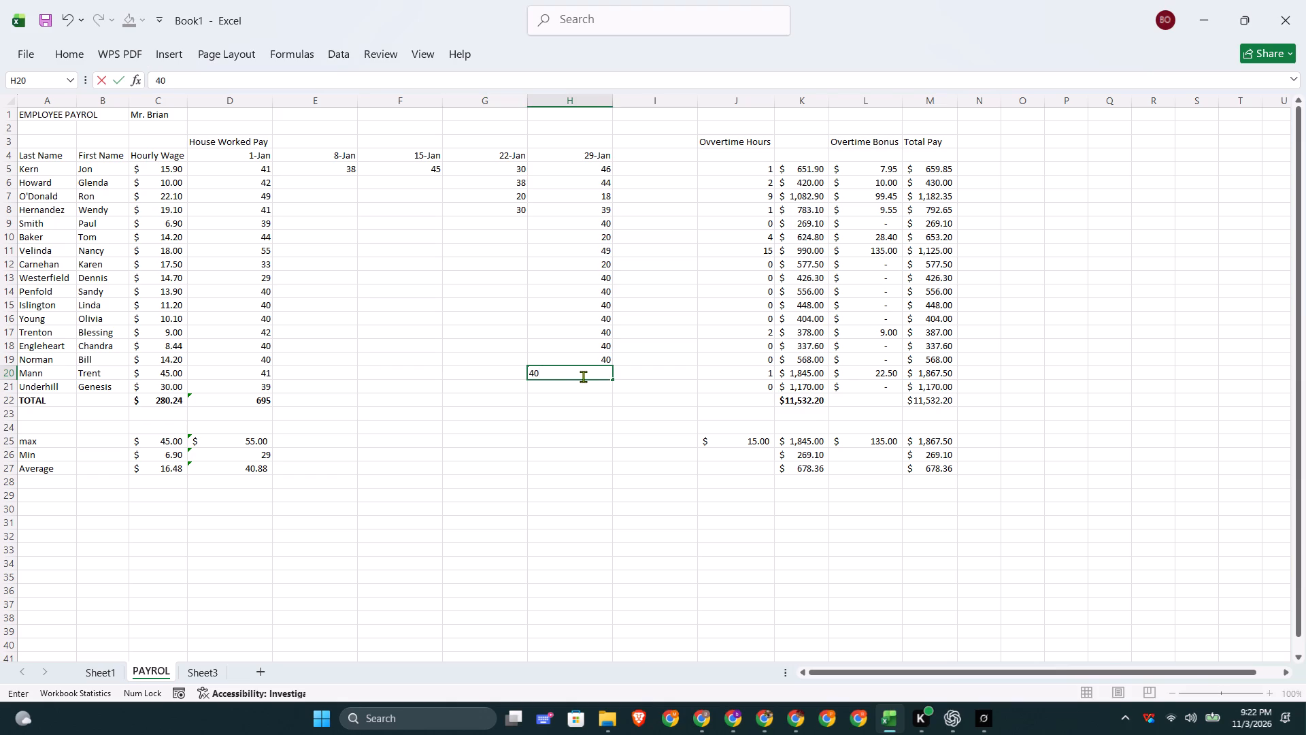
pyautogui.click(511, 361)
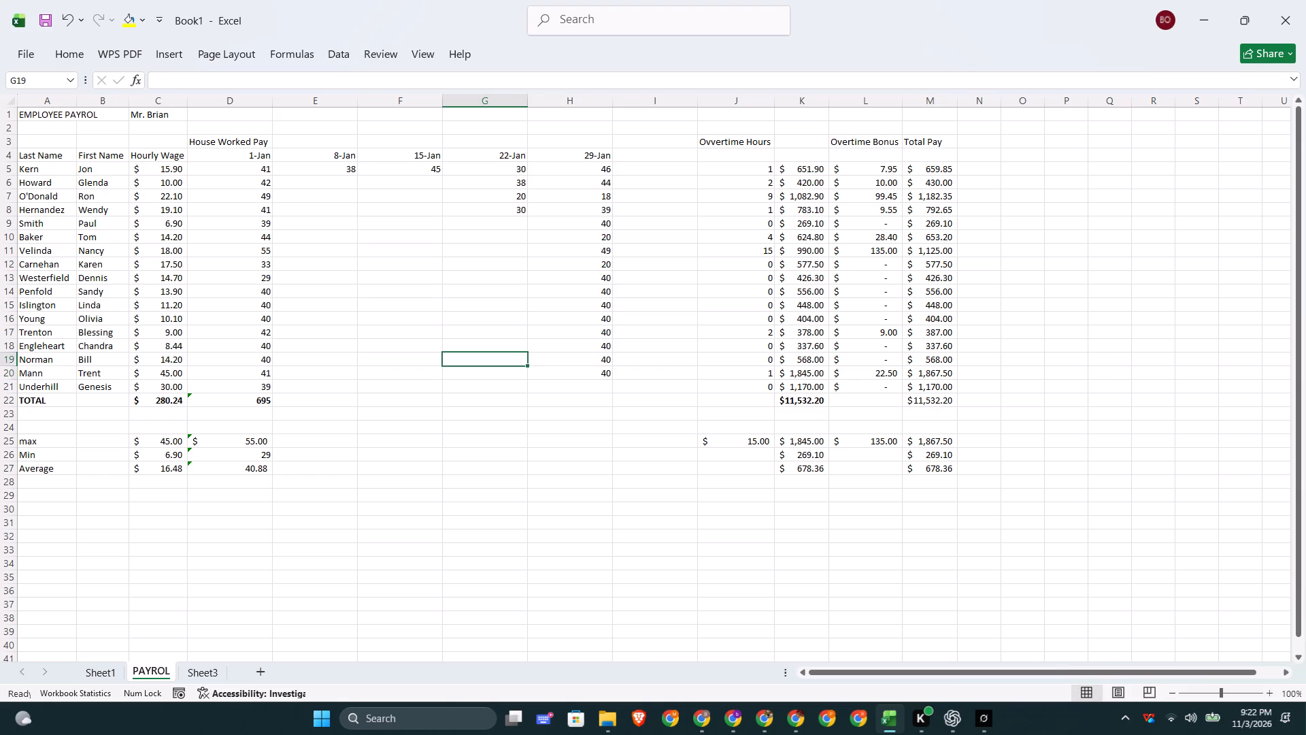
pyautogui.click(504, 372)
pyautogui.click(492, 384)
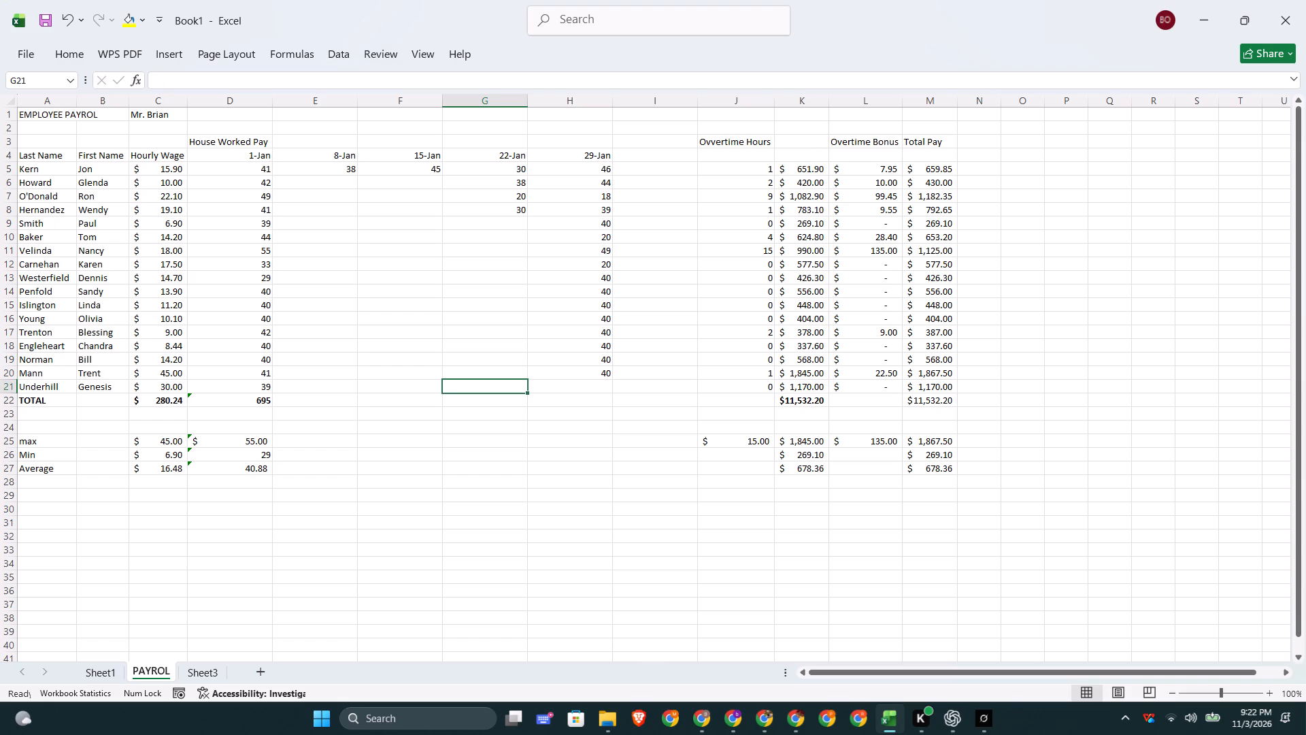
pyautogui.click(595, 385)
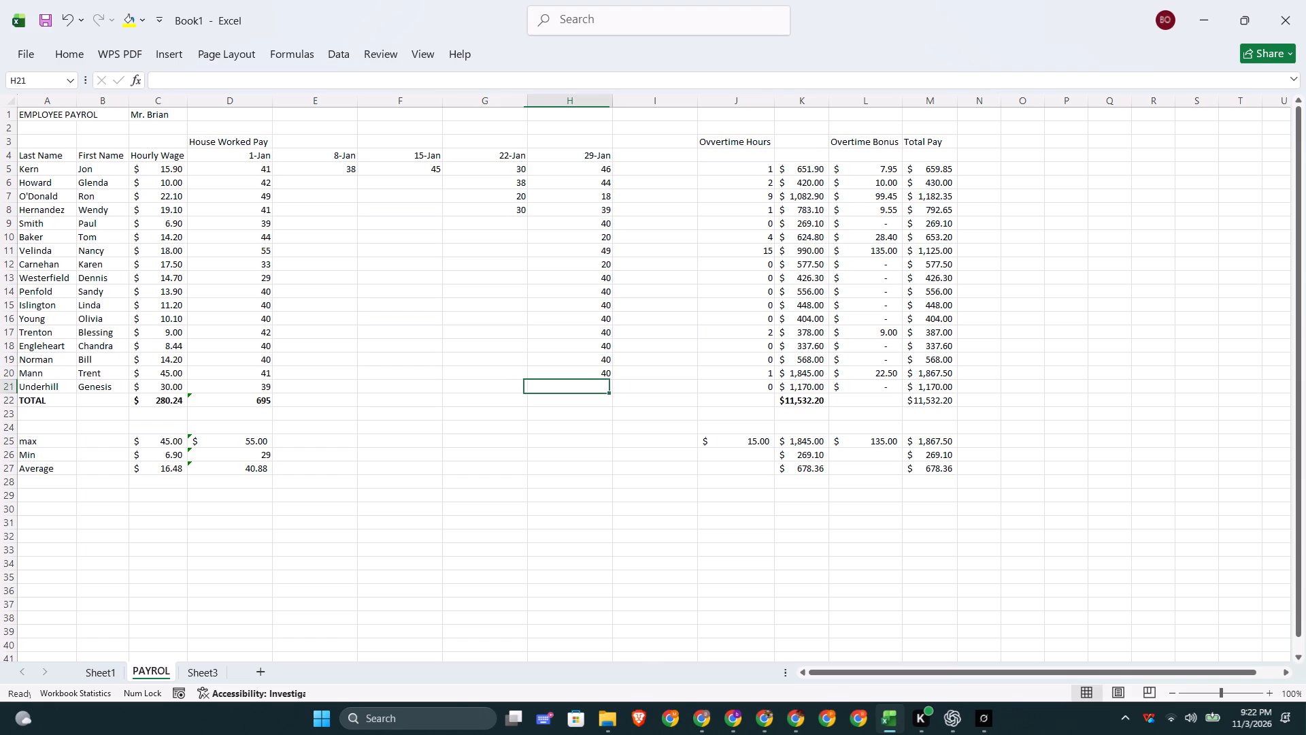
pyautogui.press('4')
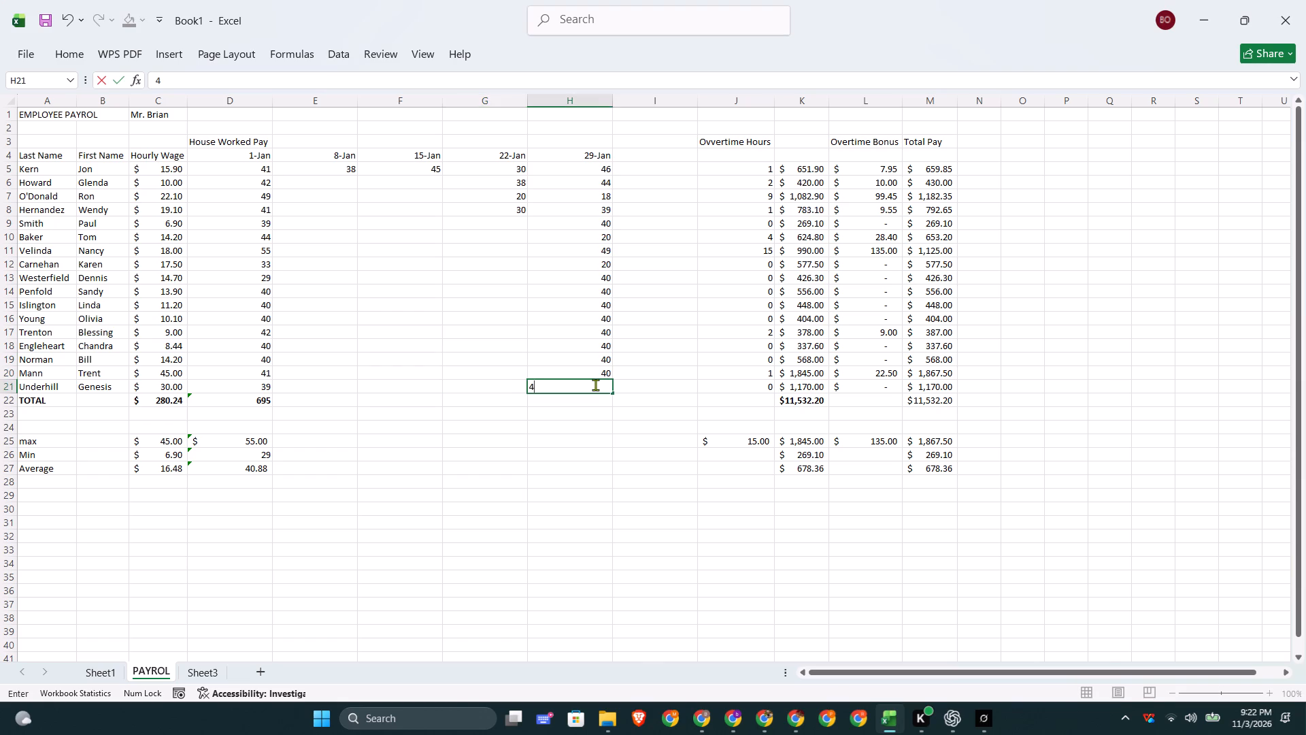
pyautogui.press('0')
# Enter the 22-Jan hours from row 21 up to row 18: 20 in G21, 28 in G20, 40 in G19 and 41 in G18.
pyautogui.click(507, 389)
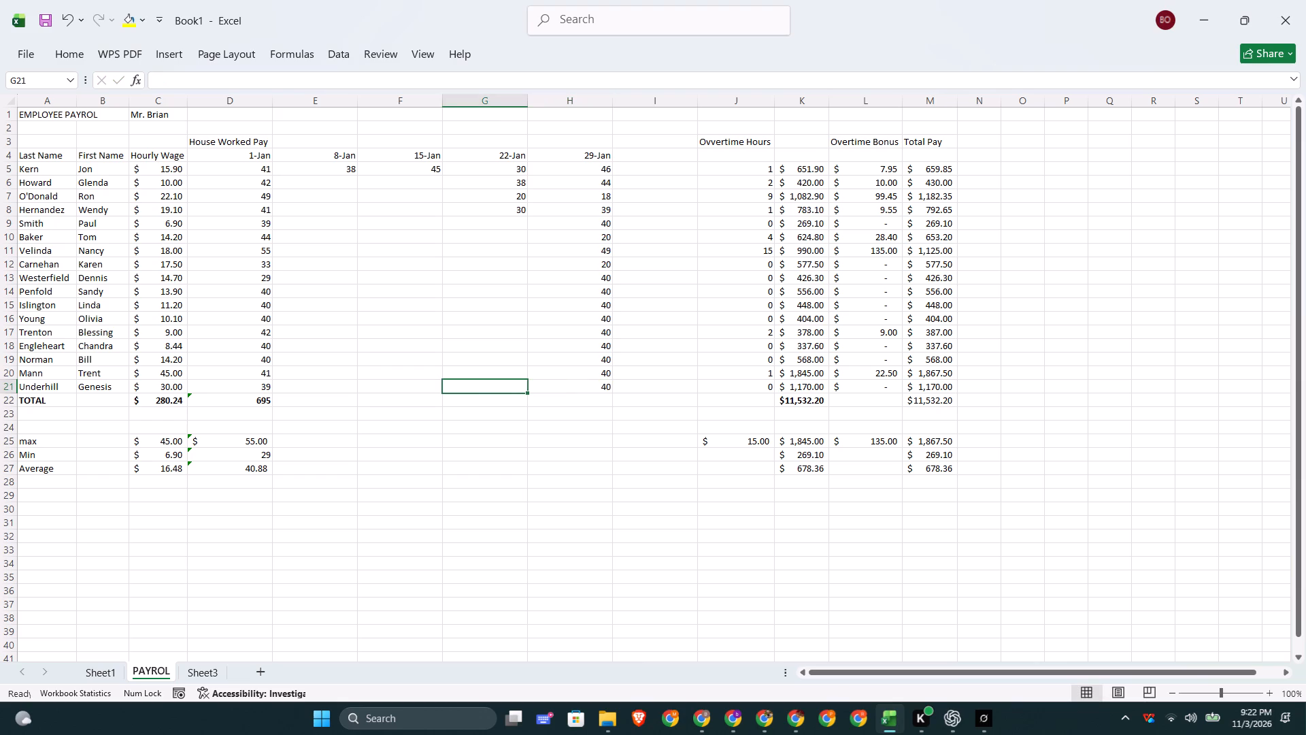
pyautogui.write('20')
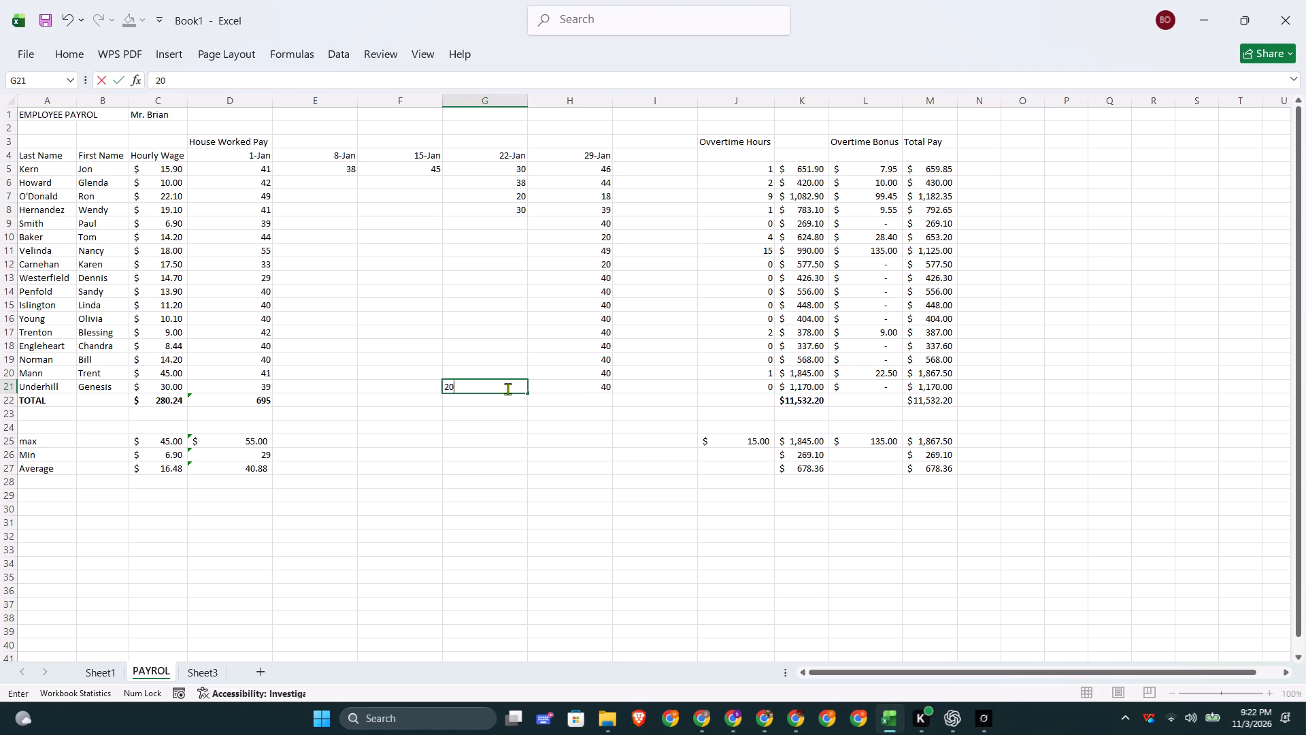
pyautogui.press('Up')
pyautogui.press('2')
pyautogui.press('8')
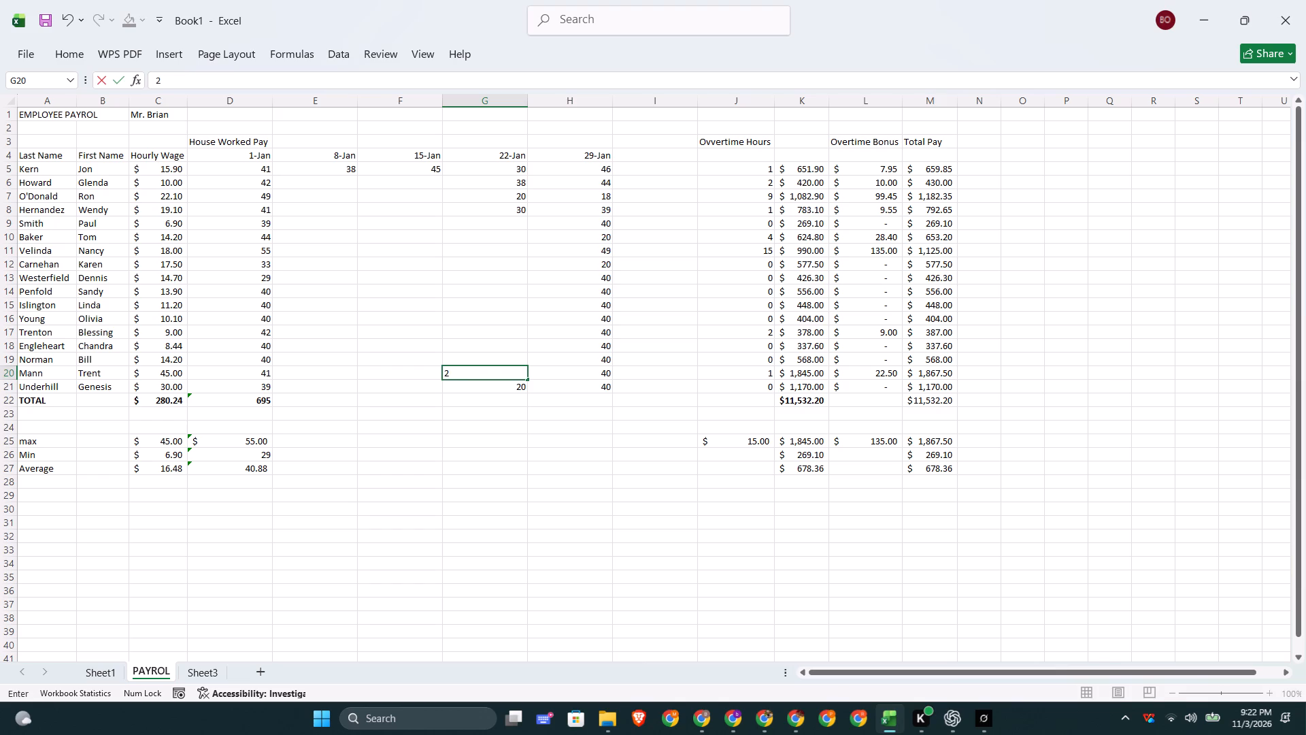
pyautogui.press('Up')
pyautogui.write('40')
pyautogui.press('Up')
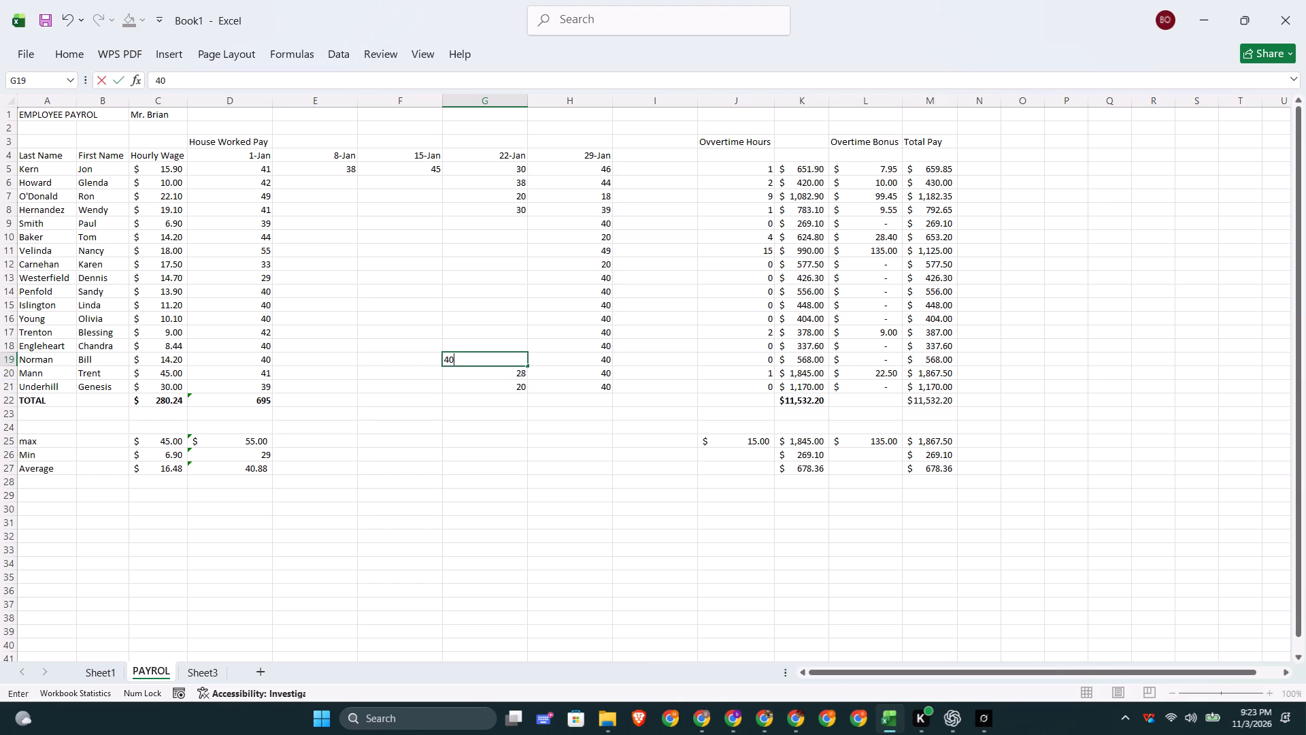
pyautogui.write('41')
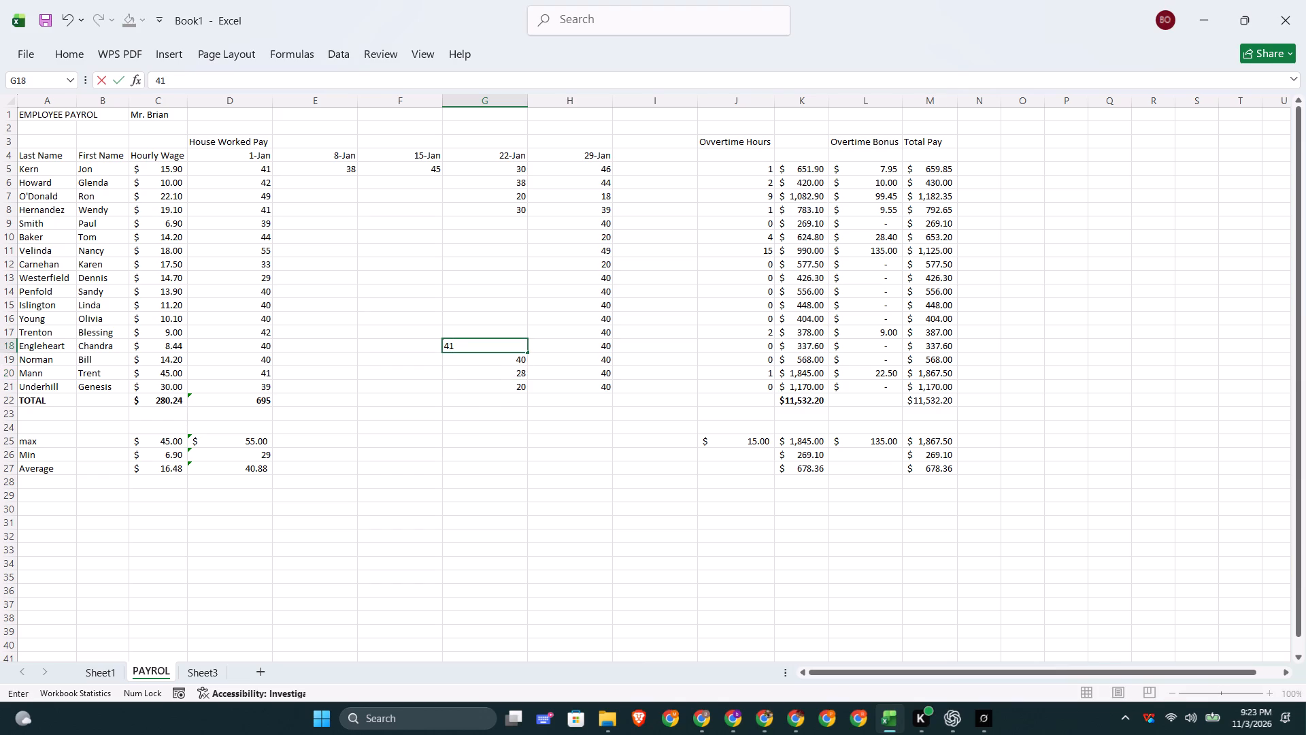
pyautogui.press('Up')
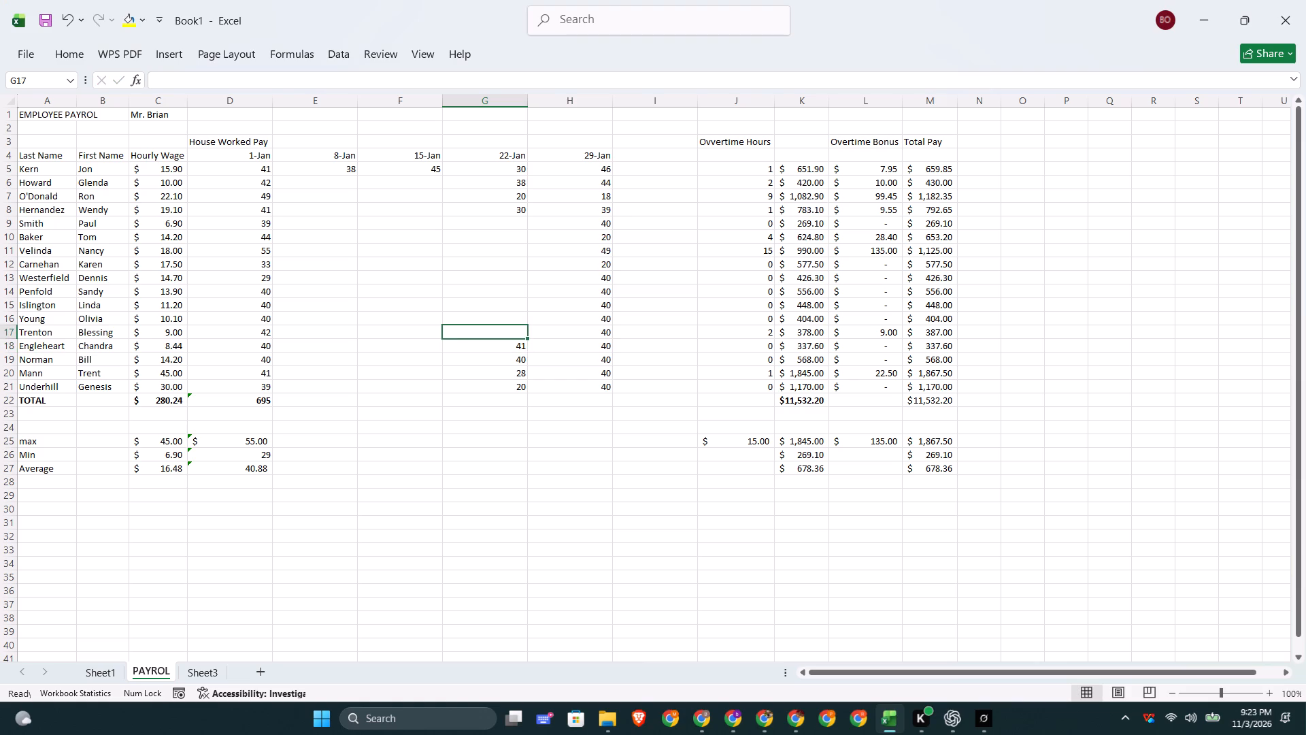
# Enter the 22-Jan hours from row 17 up to row 15: 42 in G17, 42 in G16 and 39 in G15.
pyautogui.write('42')
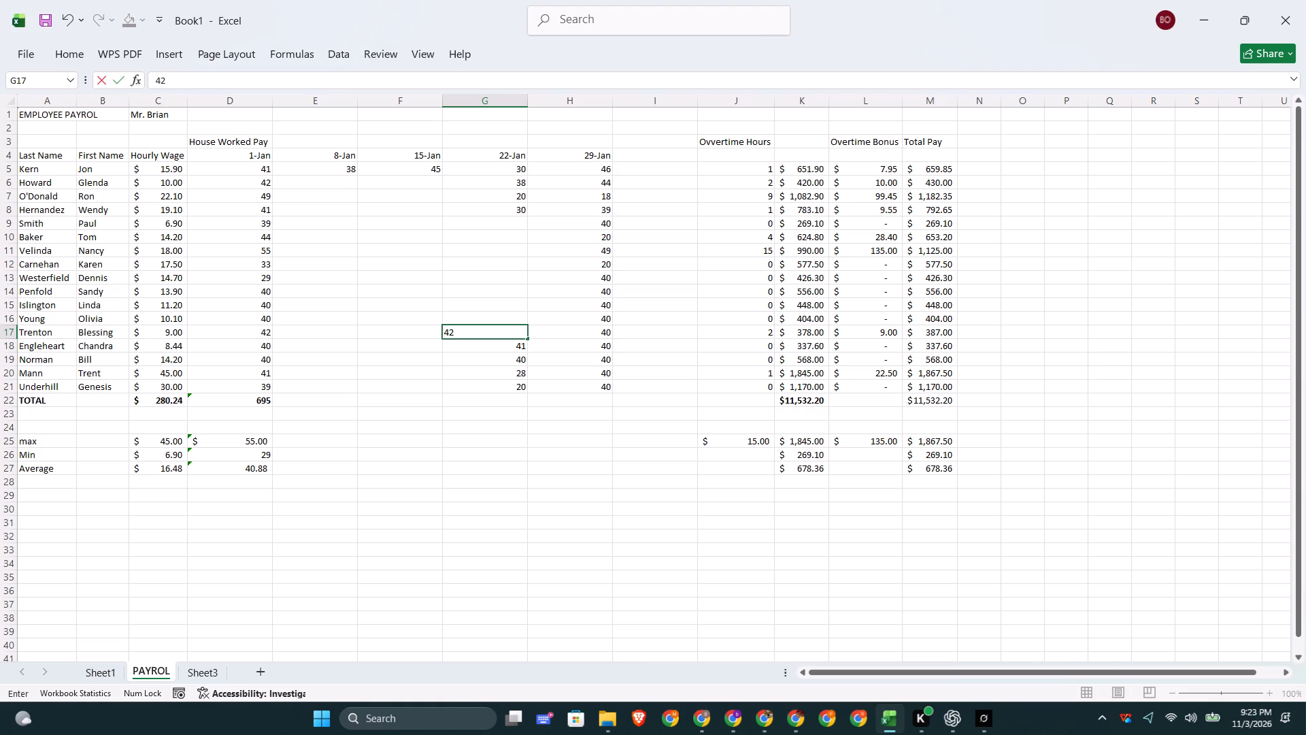
pyautogui.press('Up')
pyautogui.write('42')
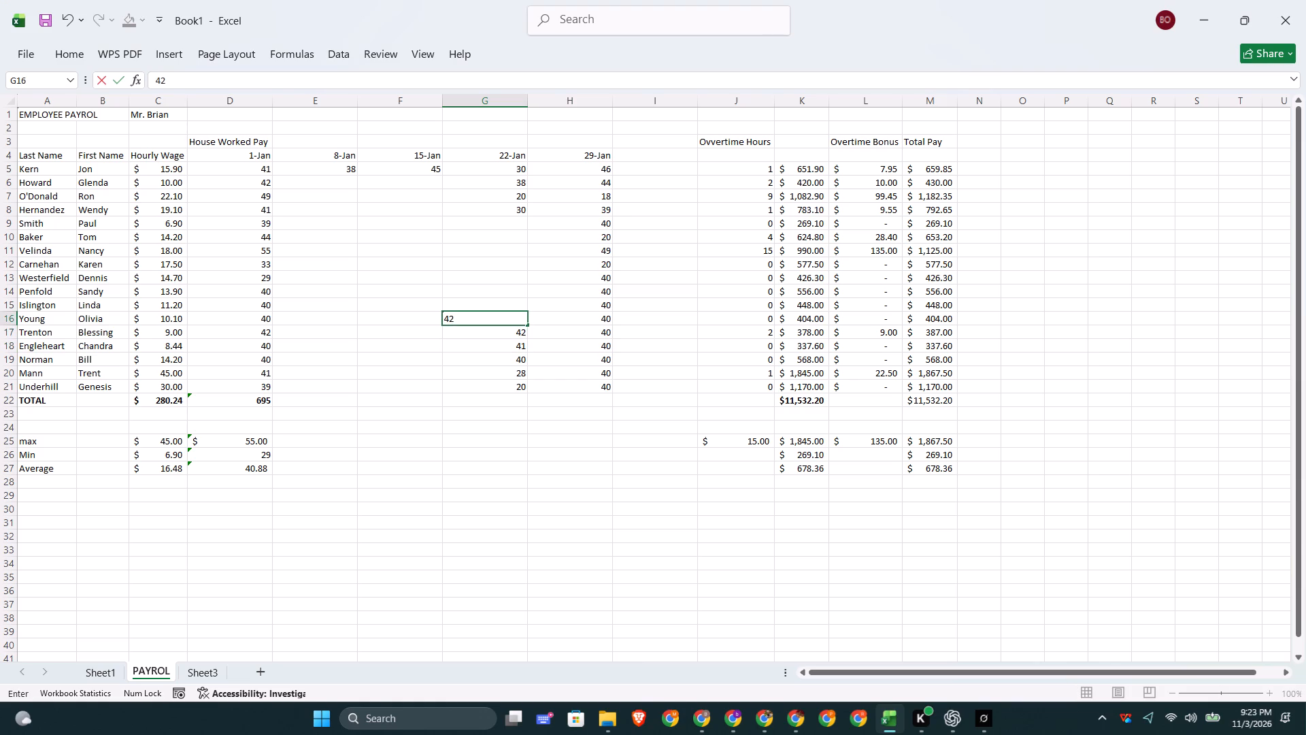
pyautogui.press('Up')
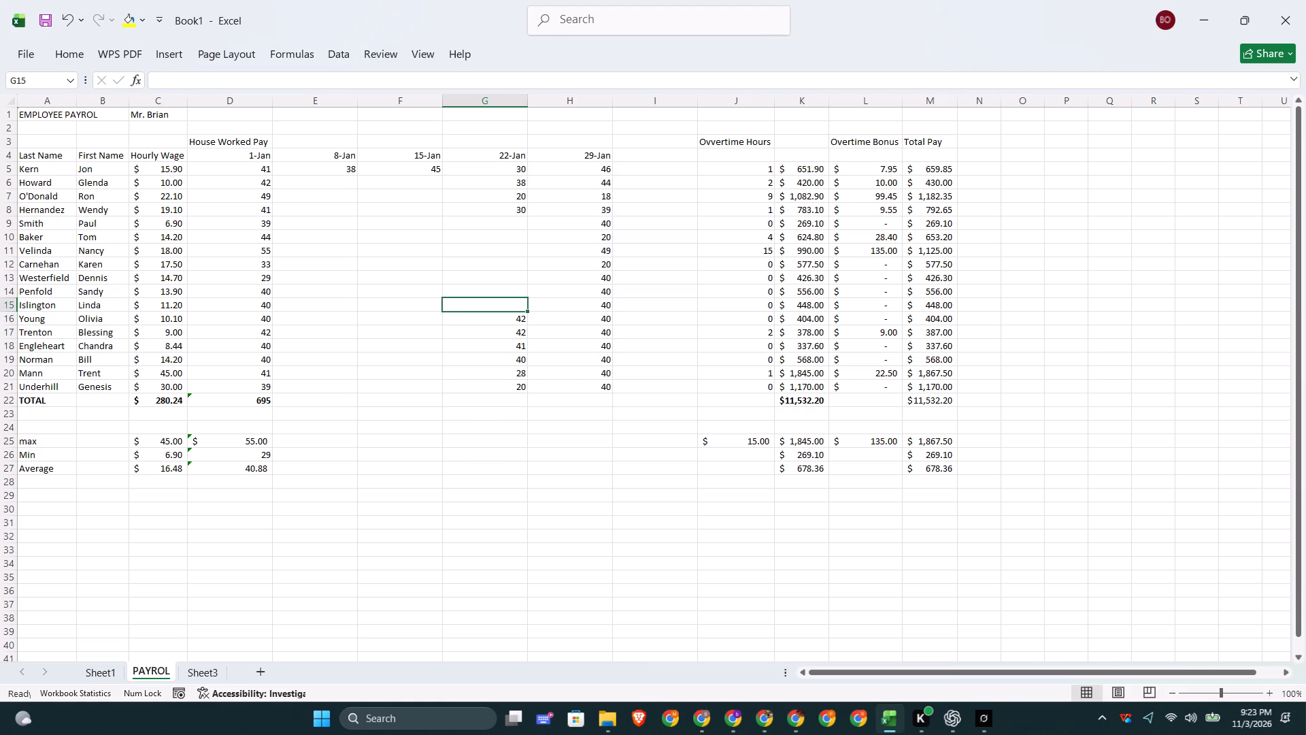
pyautogui.write('39')
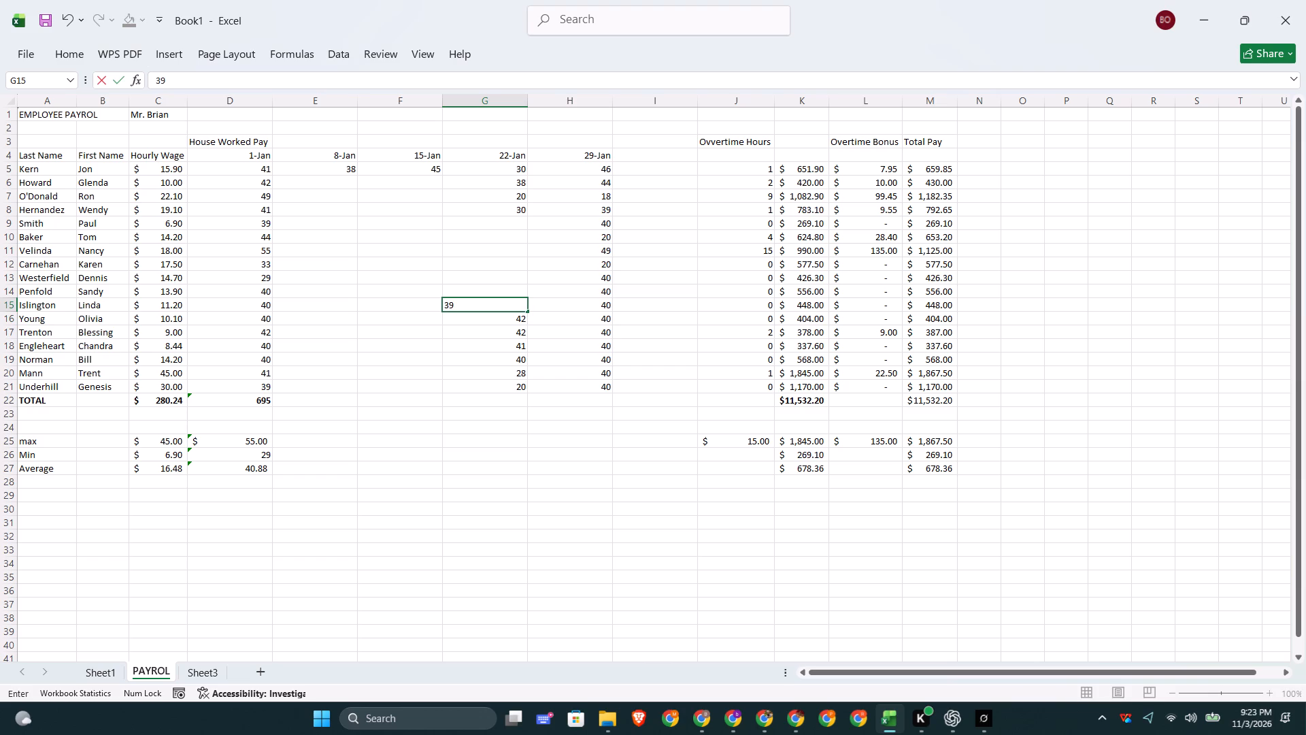
pyautogui.press('Up')
# Enter 40 as the 22-Jan hours for the employees in rows 14, 13 and 12, cells G14, G13 and G12.
pyautogui.write('40')
pyautogui.press('Up')
pyautogui.write('40')
pyautogui.press('Up')
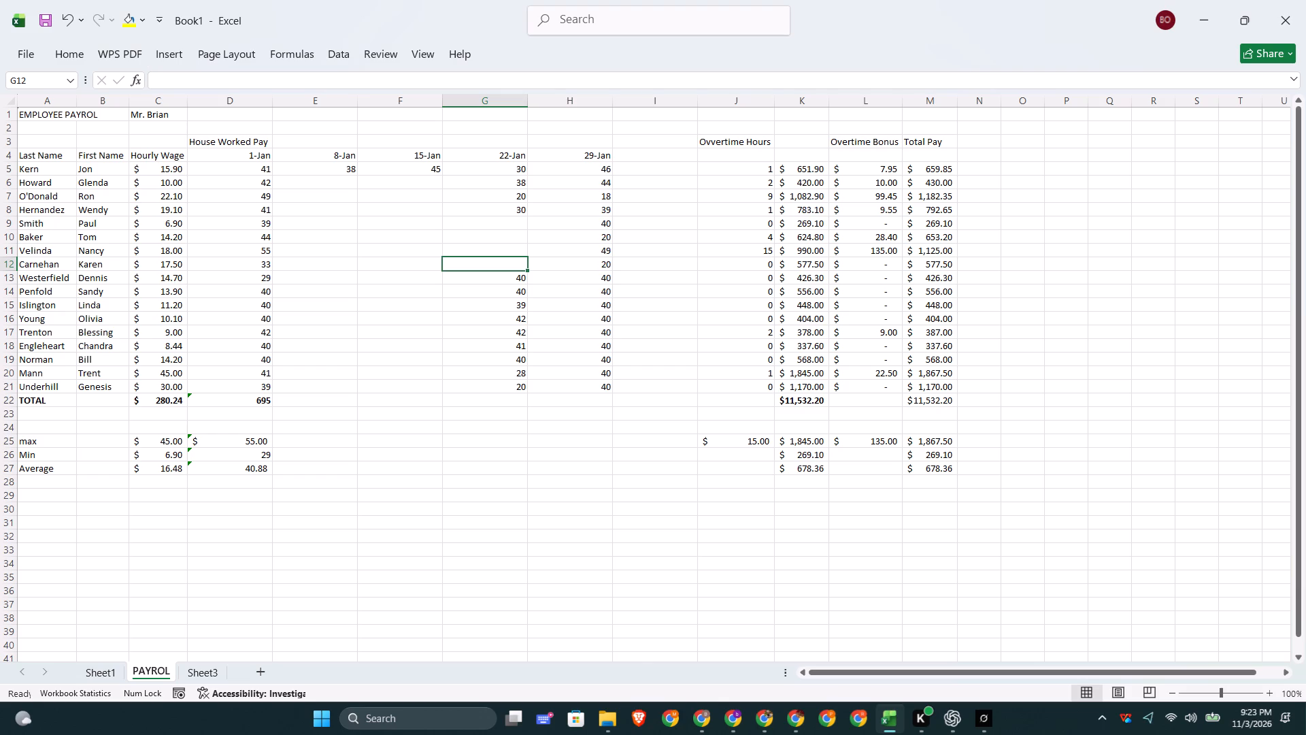
pyautogui.press('4')
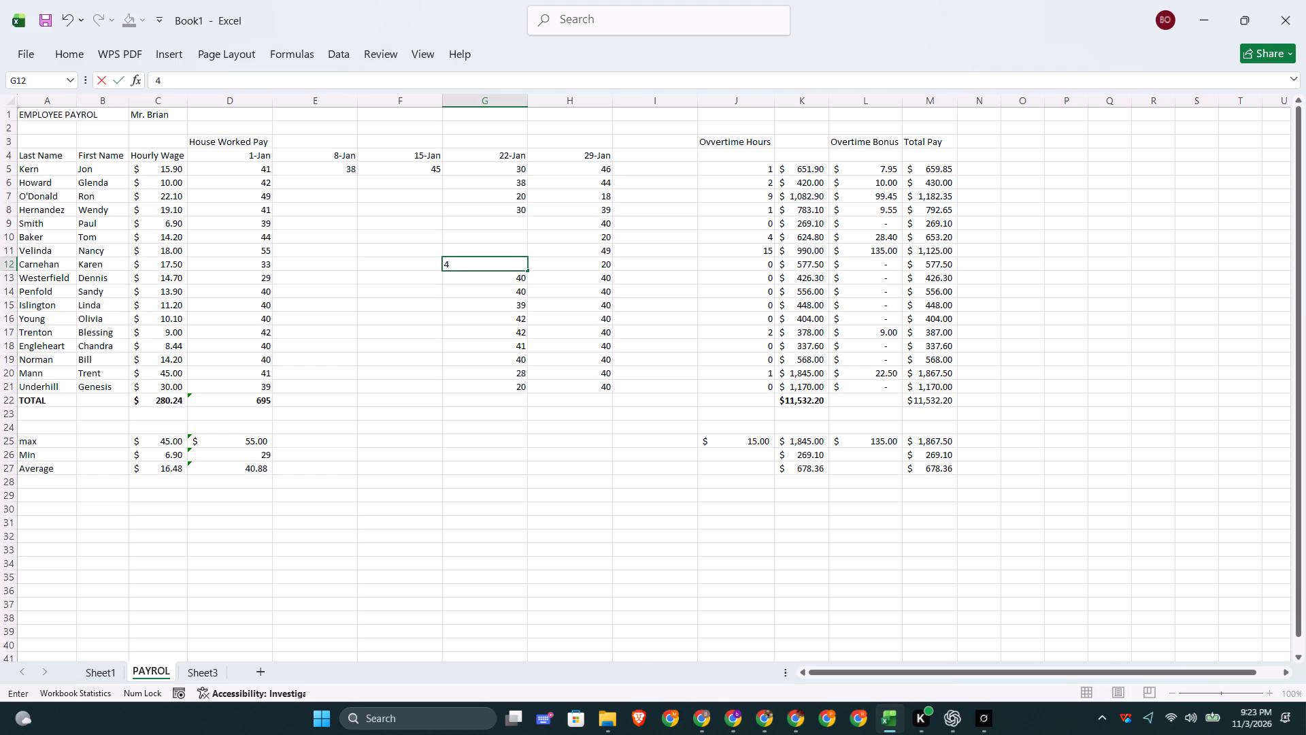
pyautogui.press('0')
pyautogui.press('Up')
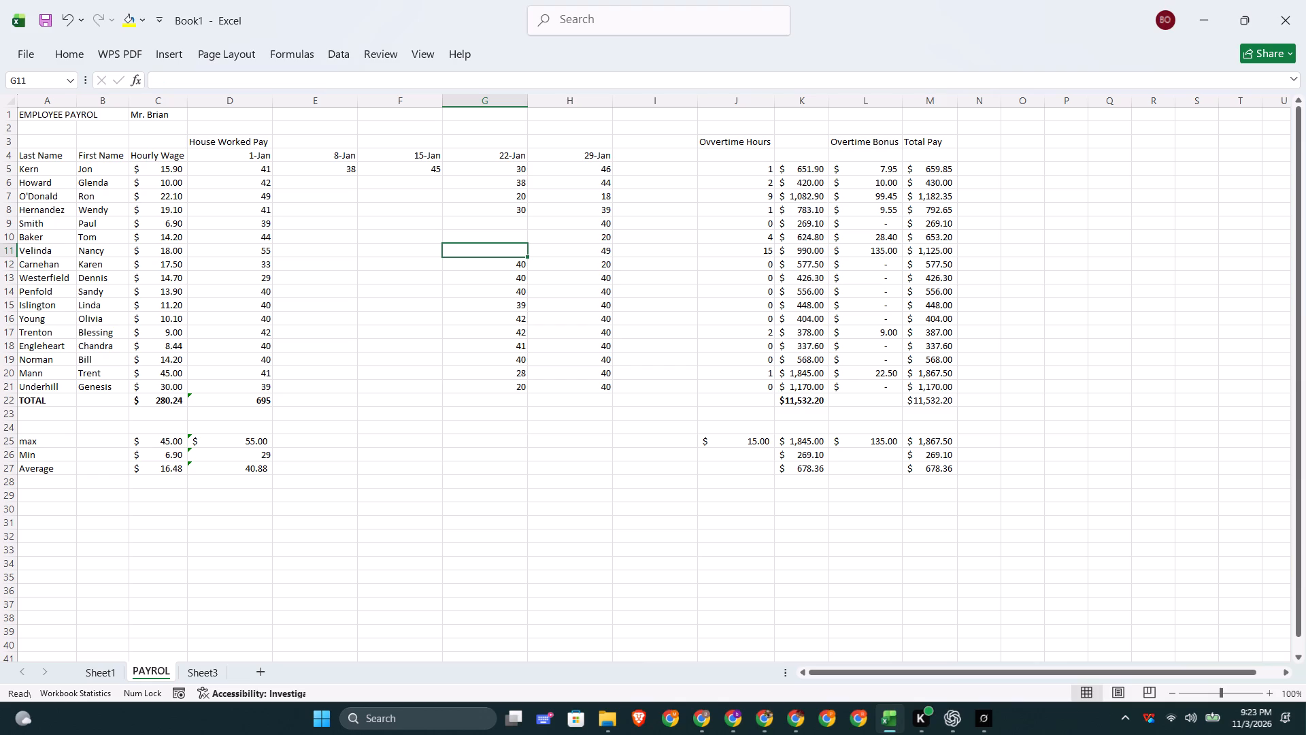
# Complete the 22-Jan hours by entering 40 for the employees in rows 11, 10 and 9, cells G11, G10 and G9.
pyautogui.press('4')
pyautogui.press('0')
pyautogui.press('Up')
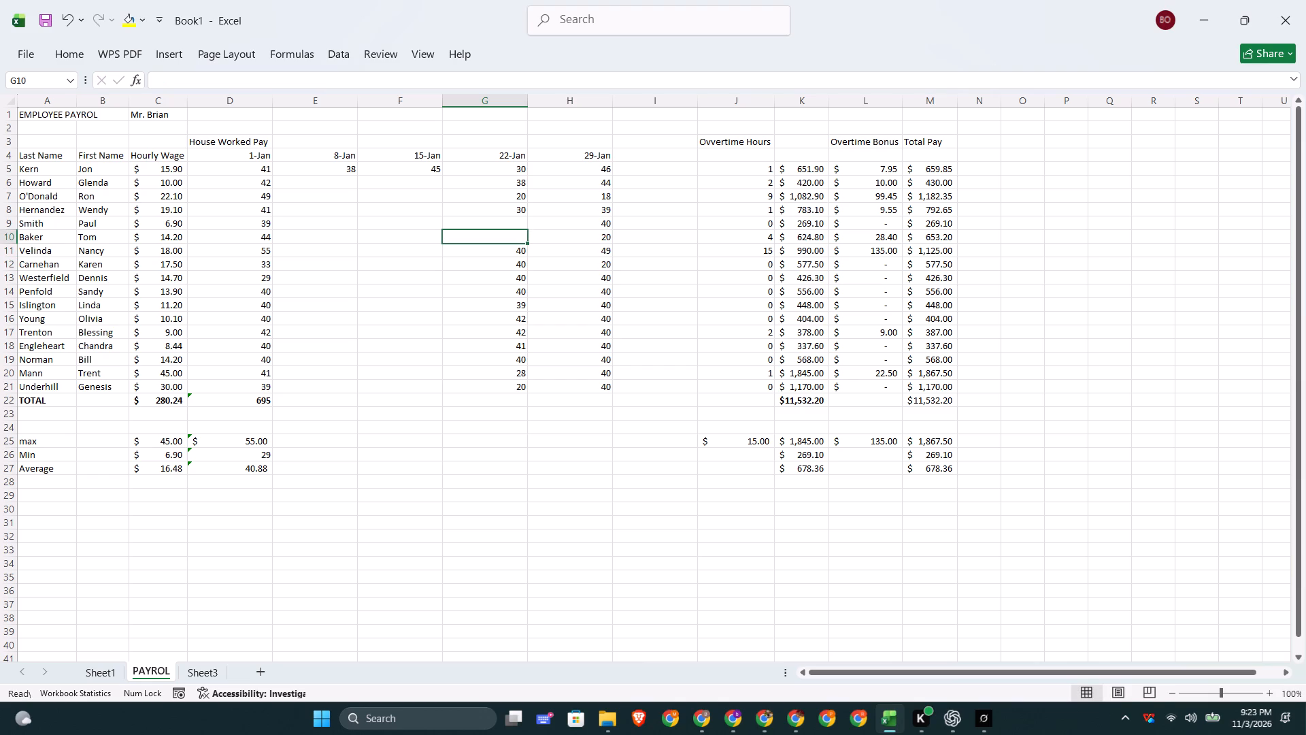
pyautogui.press('4')
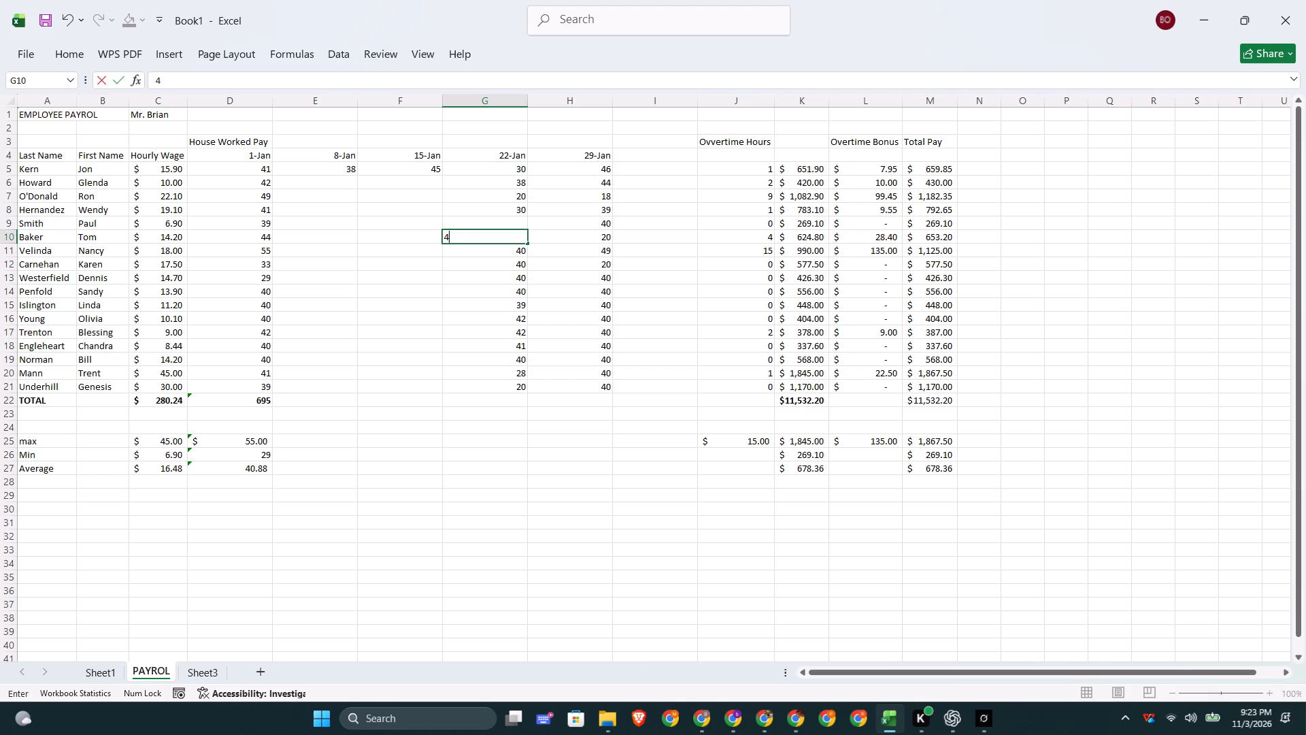
pyautogui.press('0')
pyautogui.press('Up')
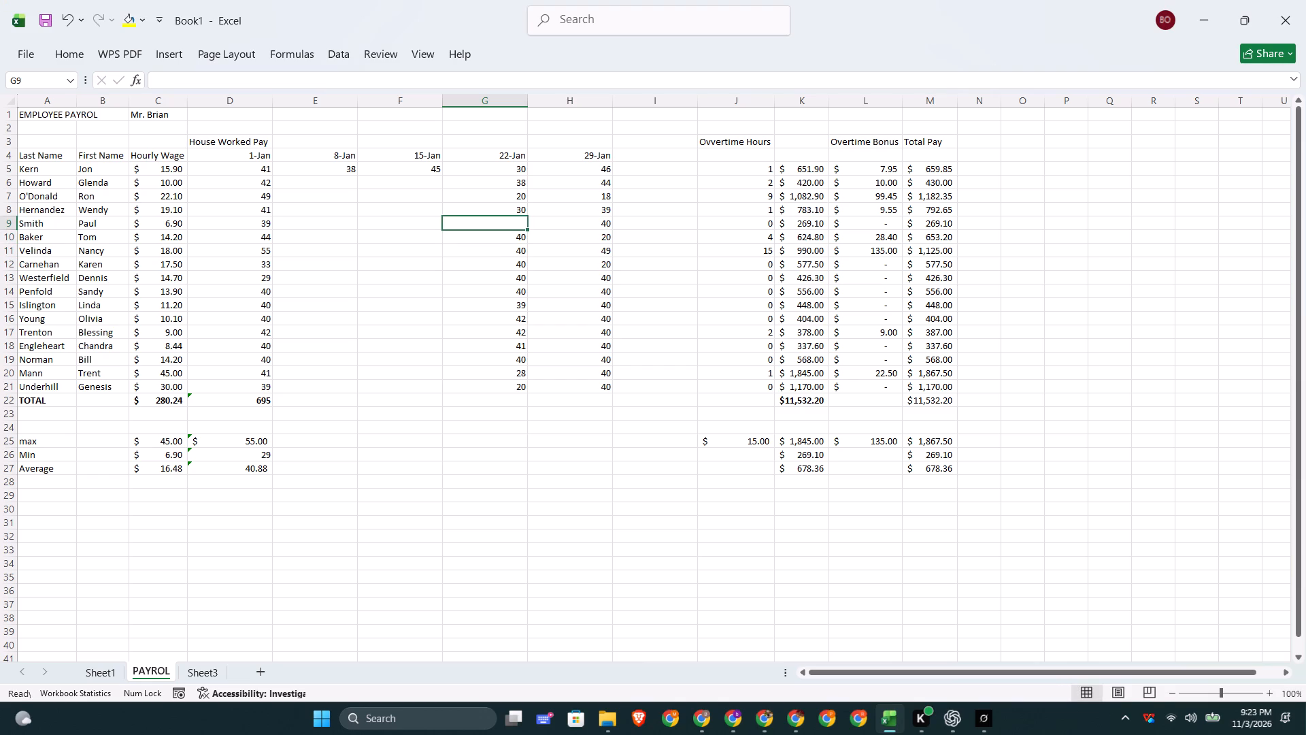
pyautogui.press('4')
pyautogui.press('0')
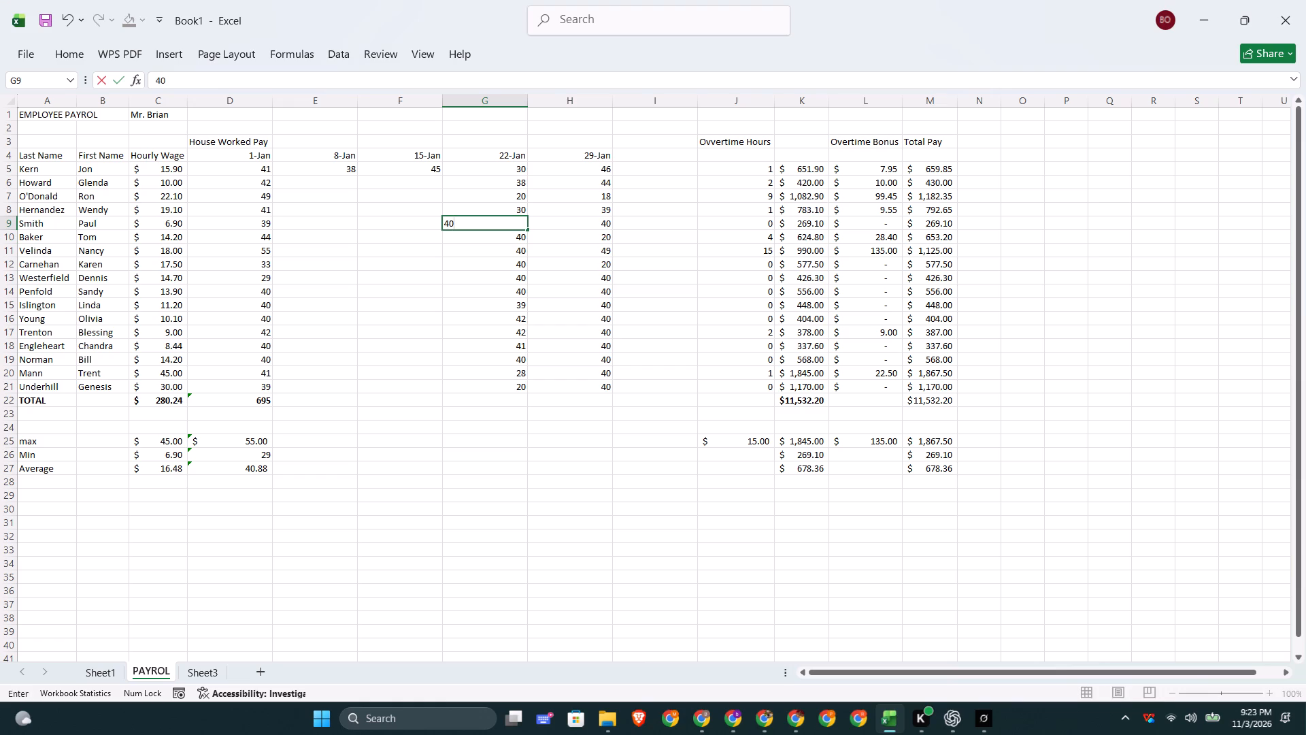
pyautogui.click(407, 185)
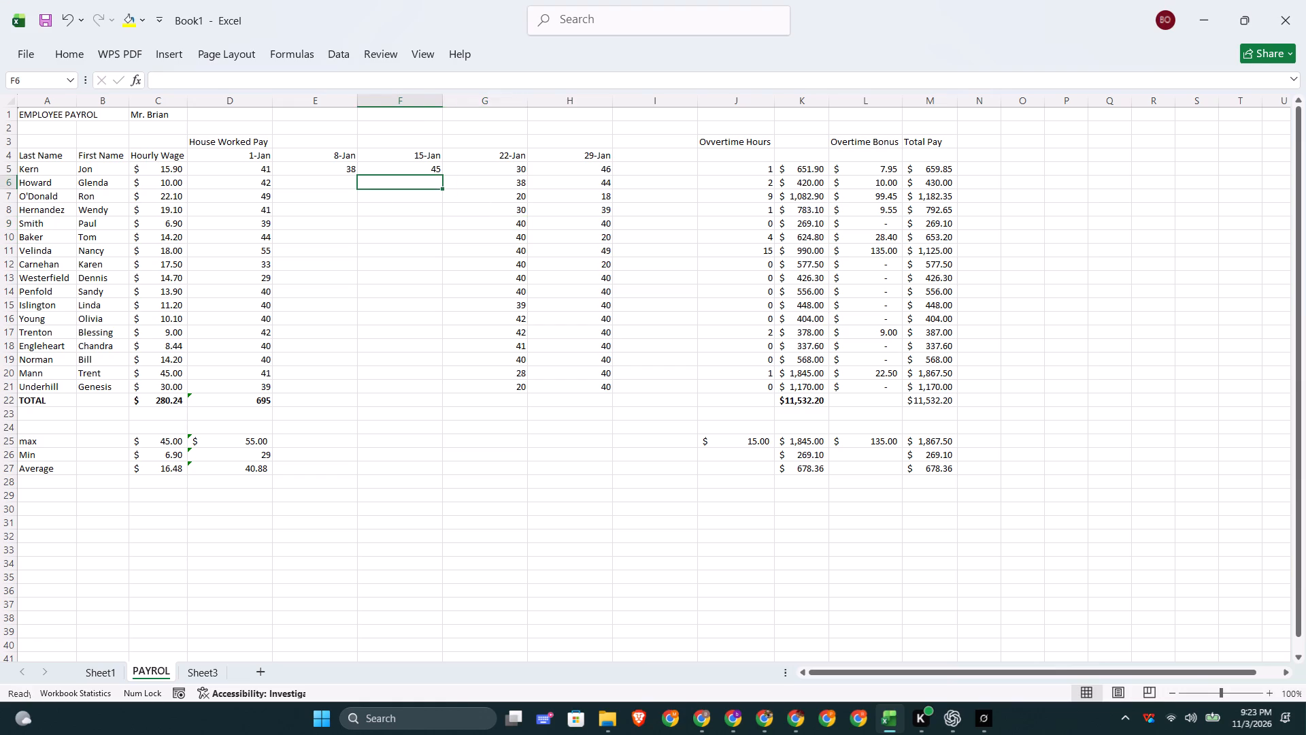
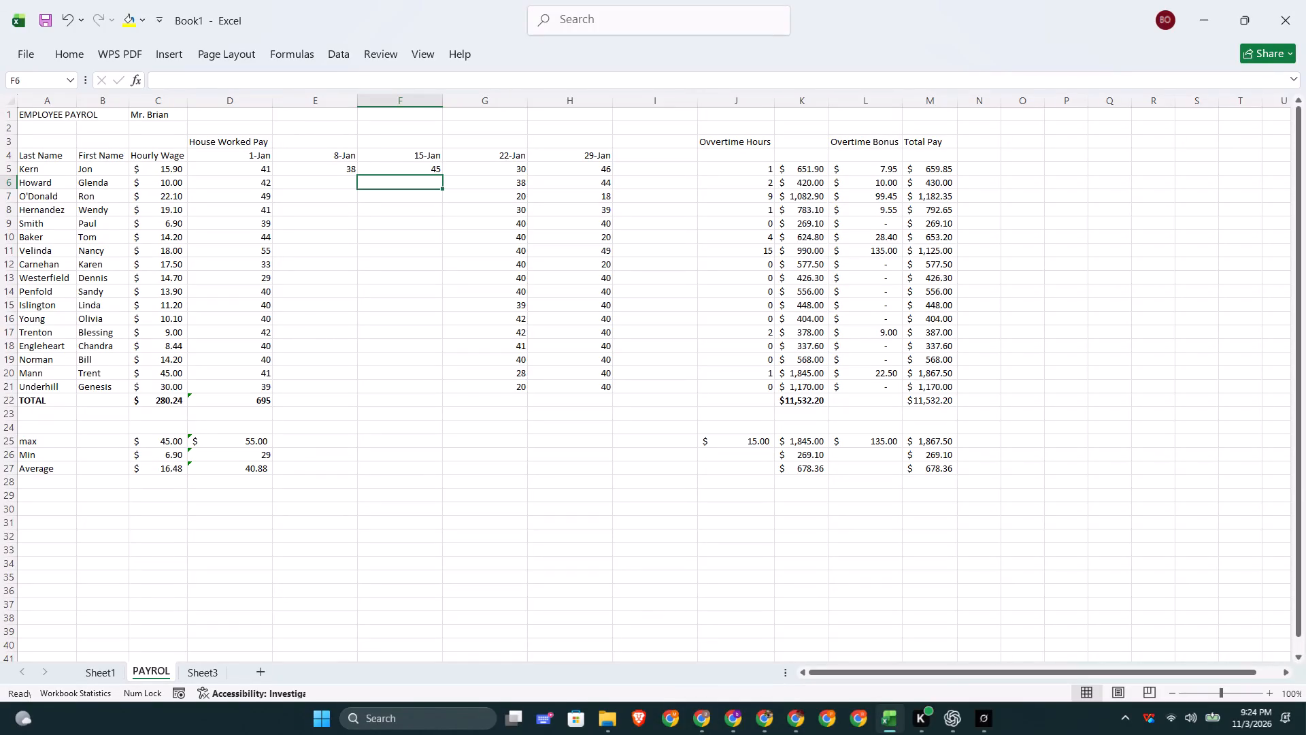
# Set the 8-Jan hours of the first employee, cell E5, to 42.
pyautogui.click(335, 185)
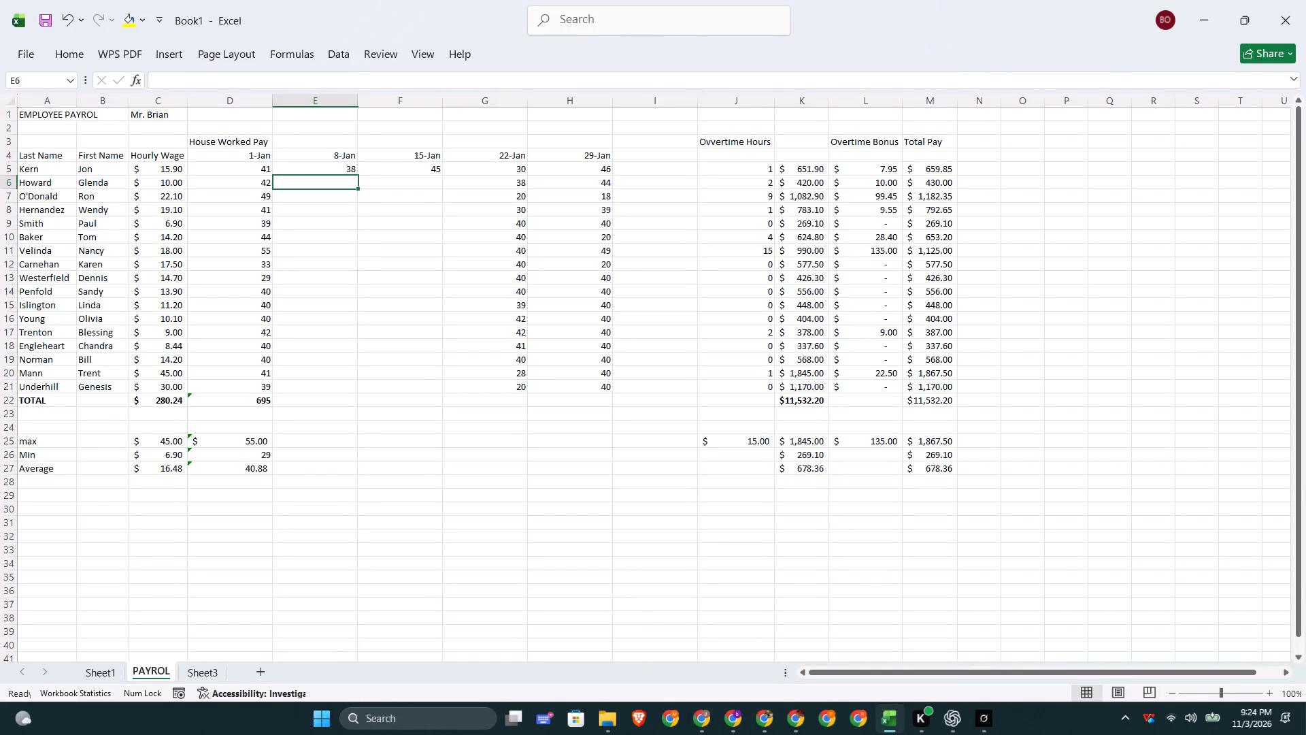
pyautogui.click(339, 165)
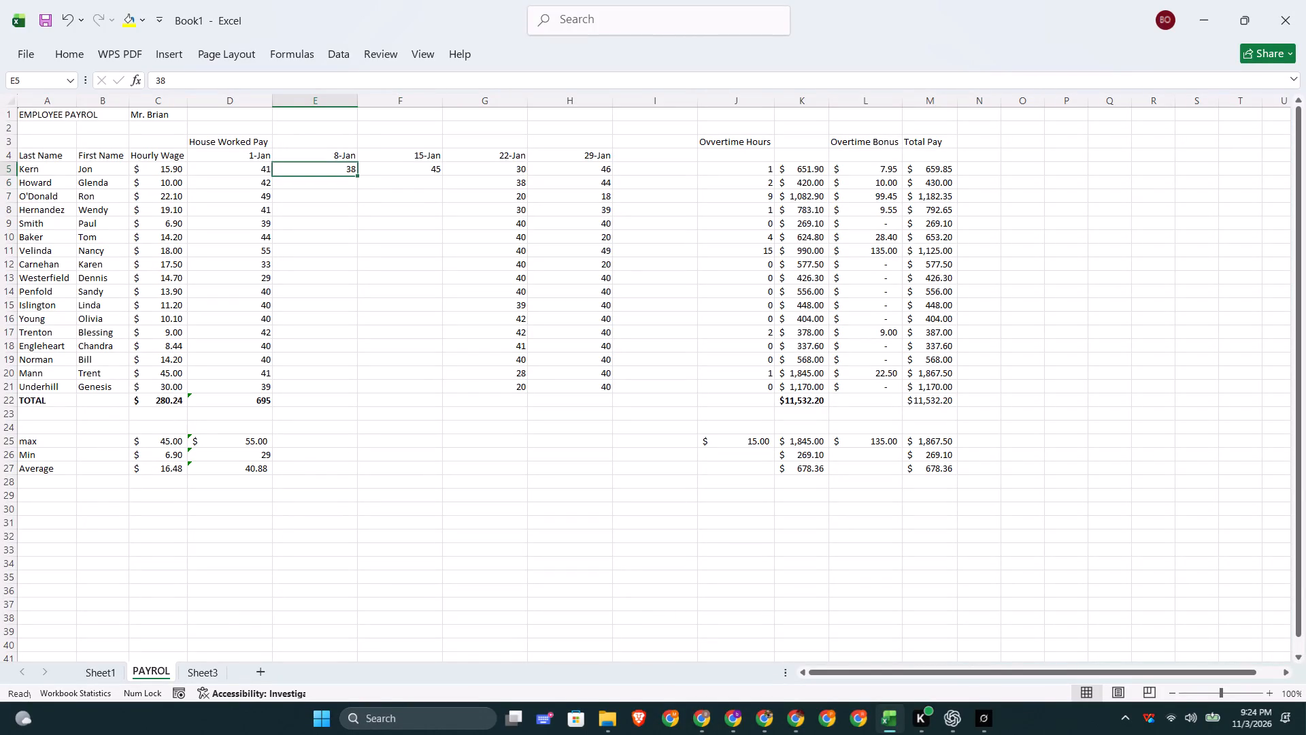
pyautogui.write('42')
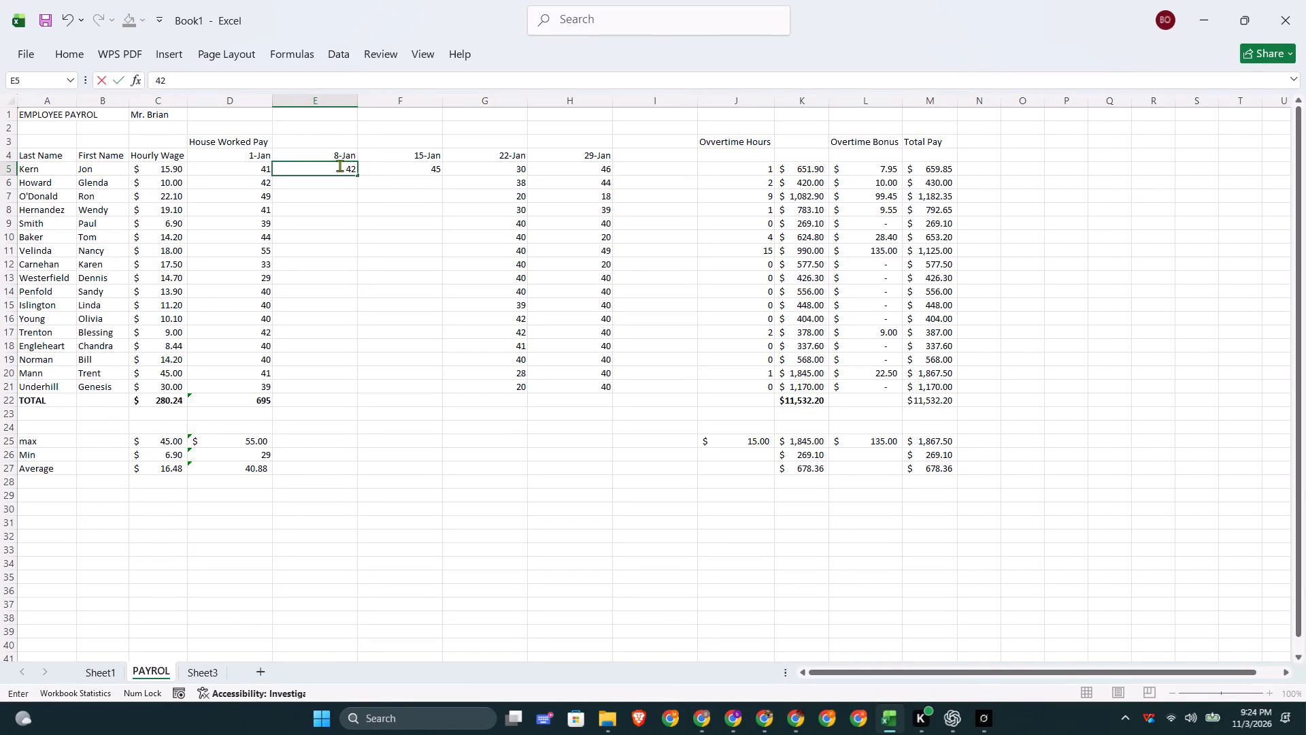
pyautogui.press('Down')
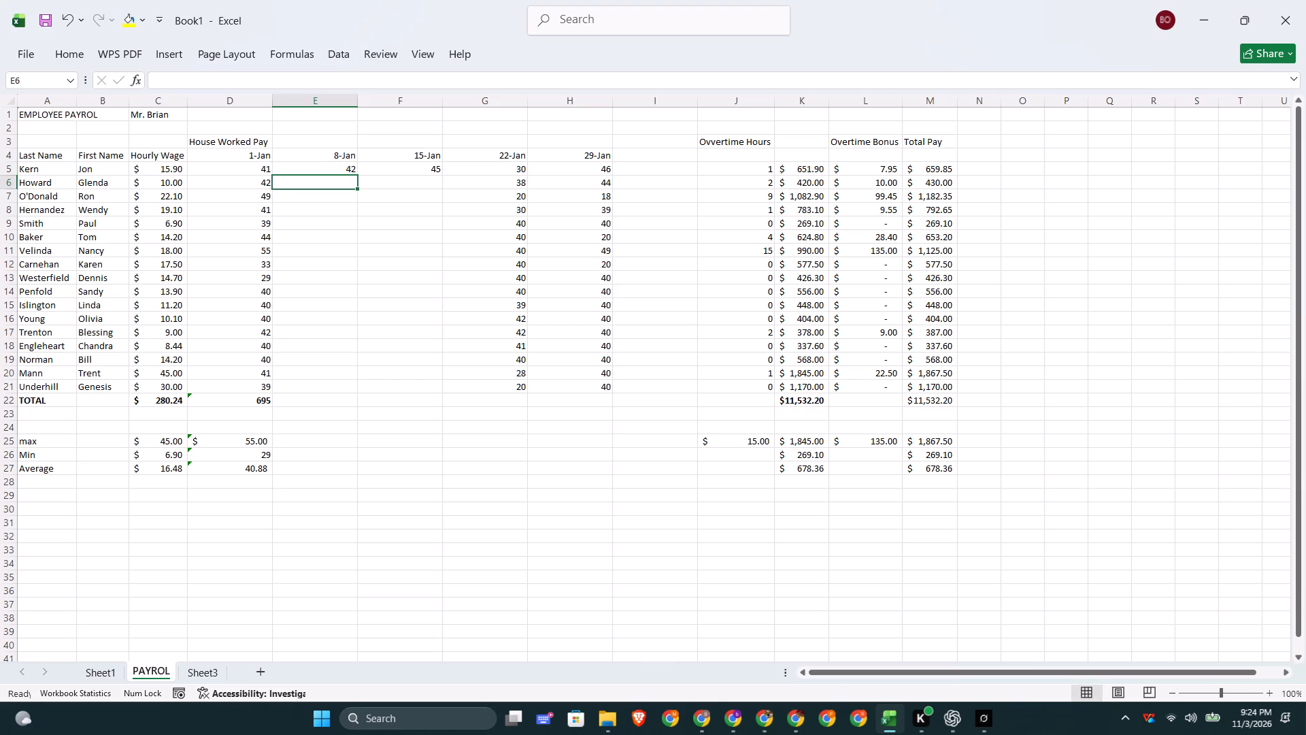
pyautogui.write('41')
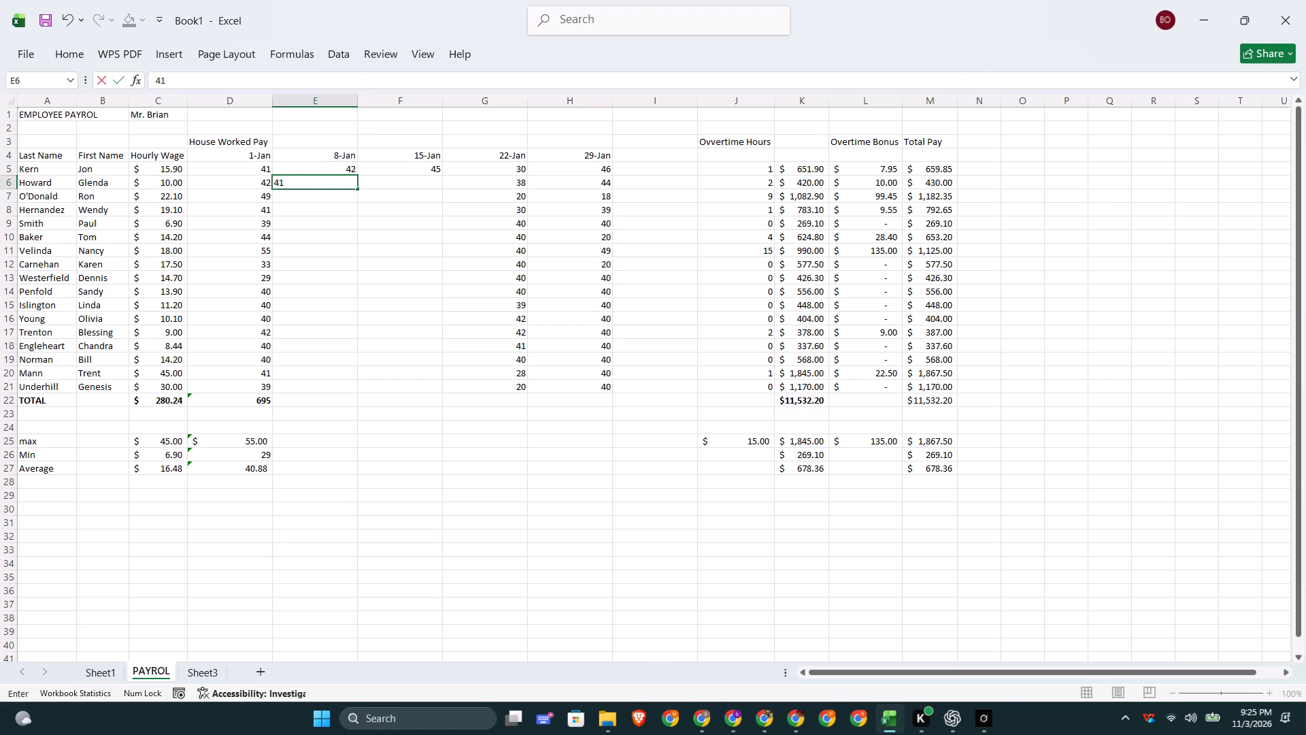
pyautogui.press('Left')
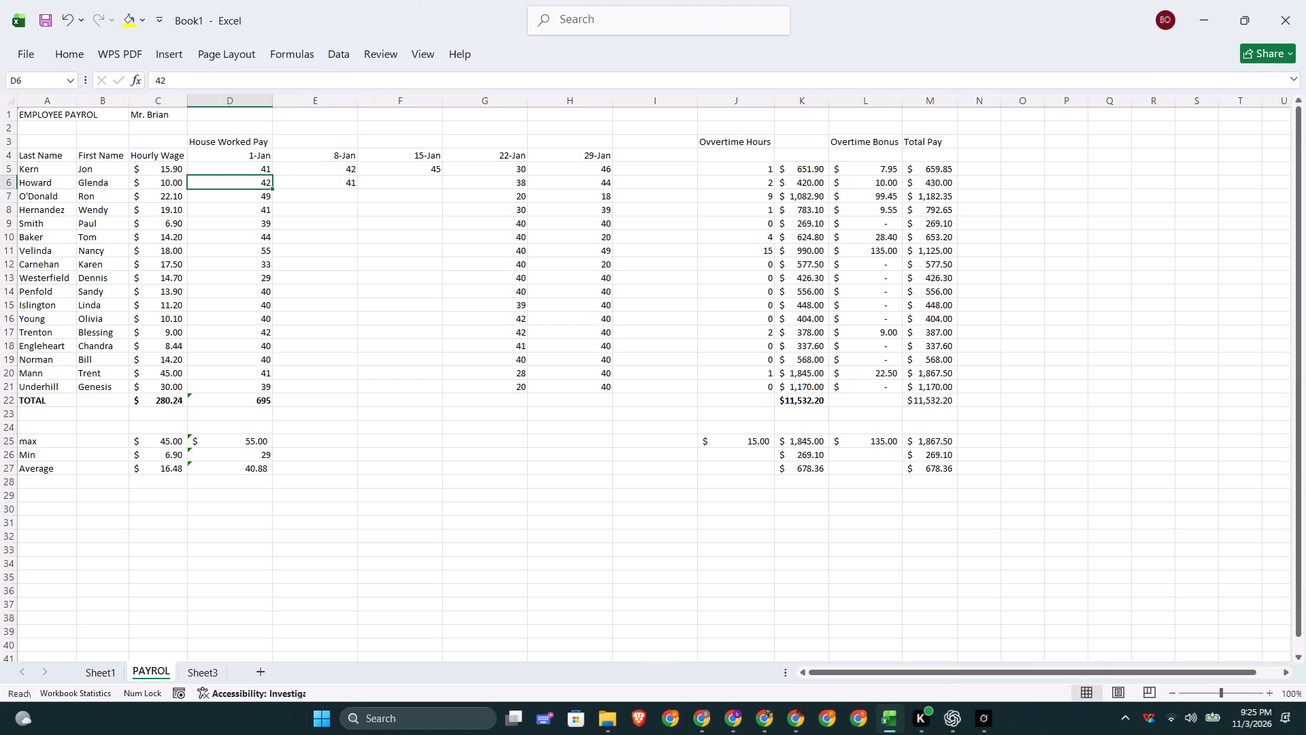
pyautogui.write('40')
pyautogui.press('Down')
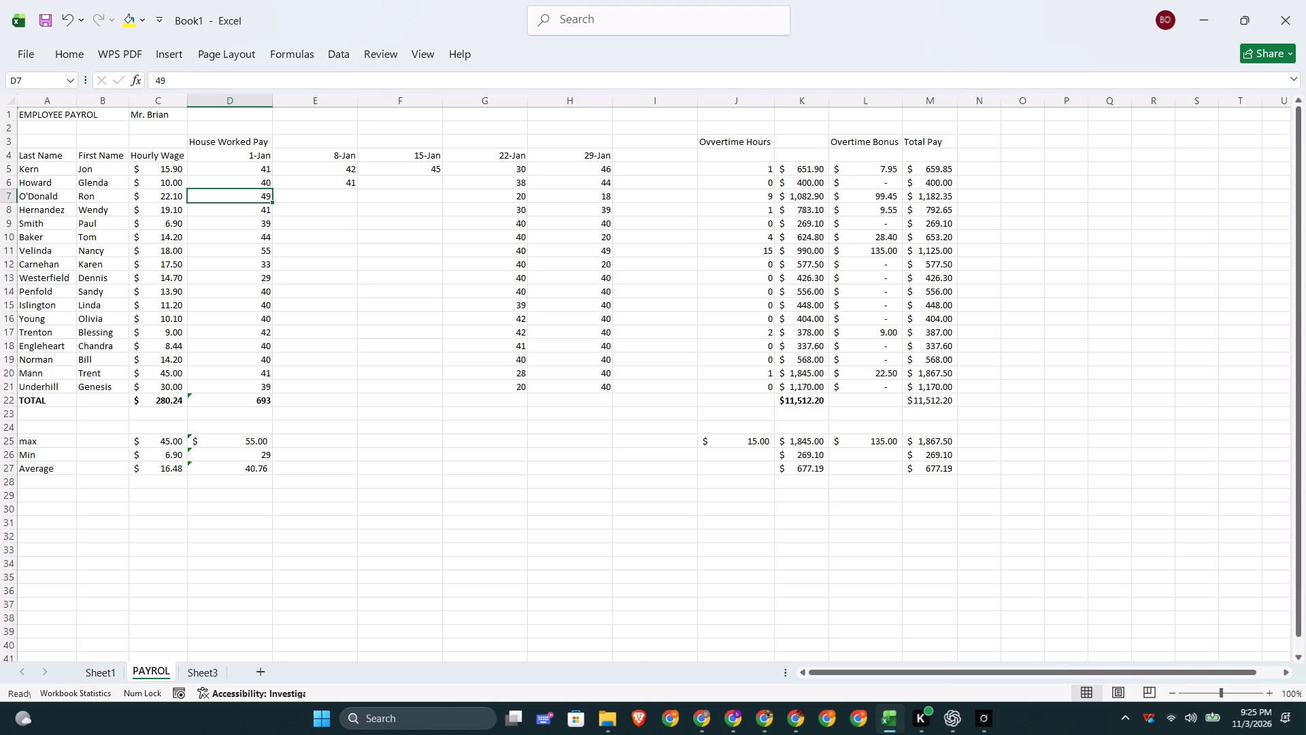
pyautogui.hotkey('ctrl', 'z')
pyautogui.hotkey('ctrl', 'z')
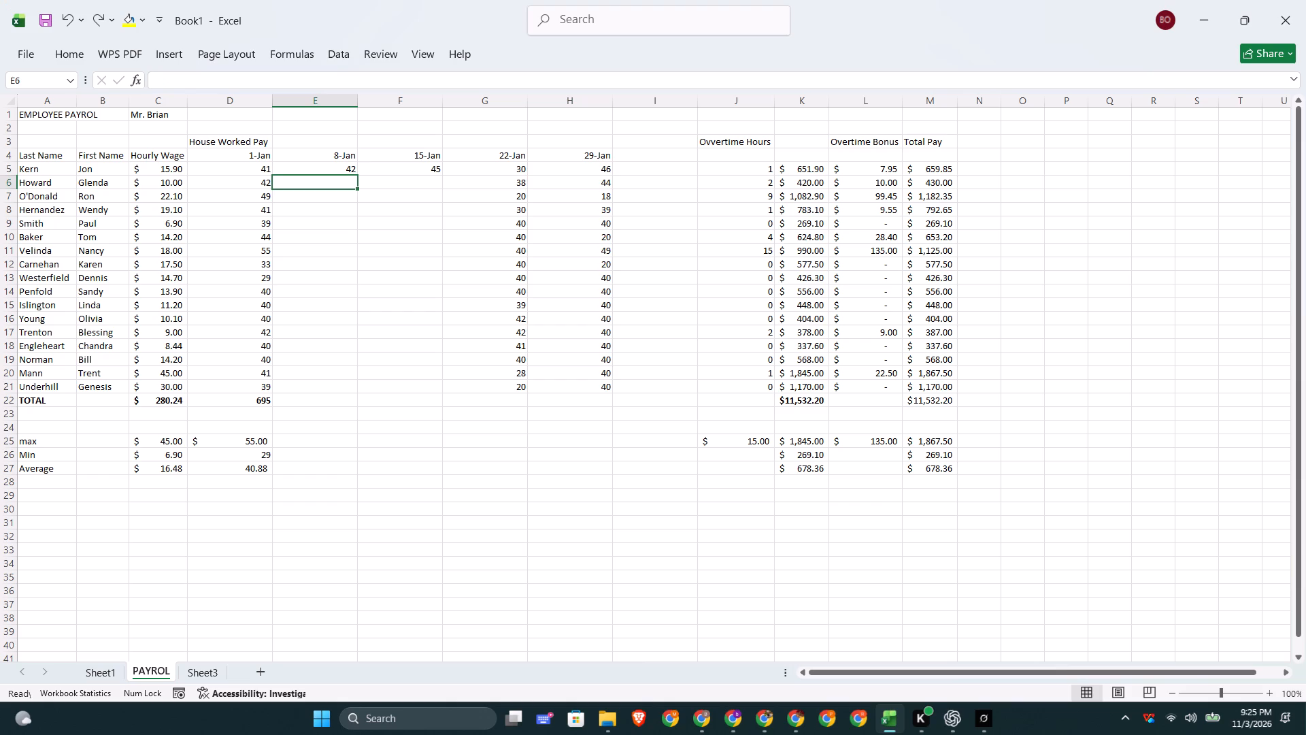
# Enter the 8-Jan hours for rows 6 to 8: 41 in E6, 40 in E7 and 50 in E8.
pyautogui.click(330, 184)
pyautogui.write('41')
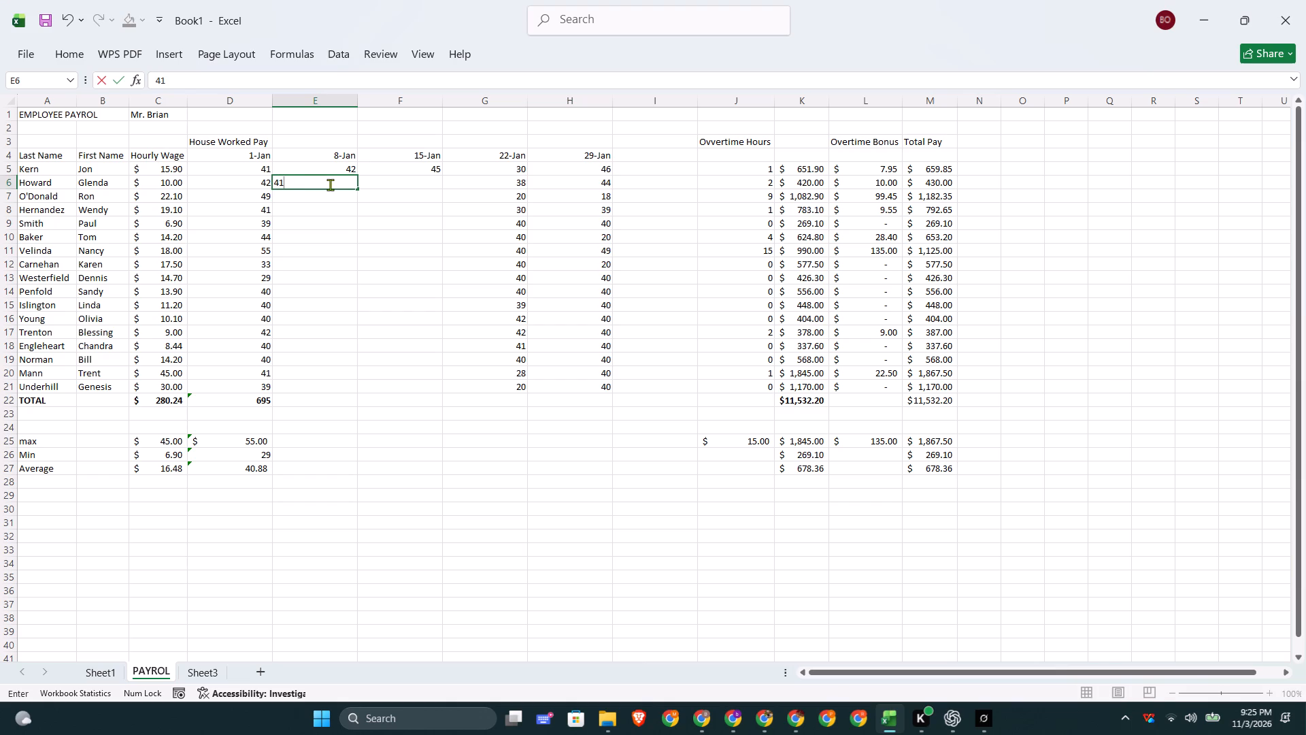
pyautogui.press('Down')
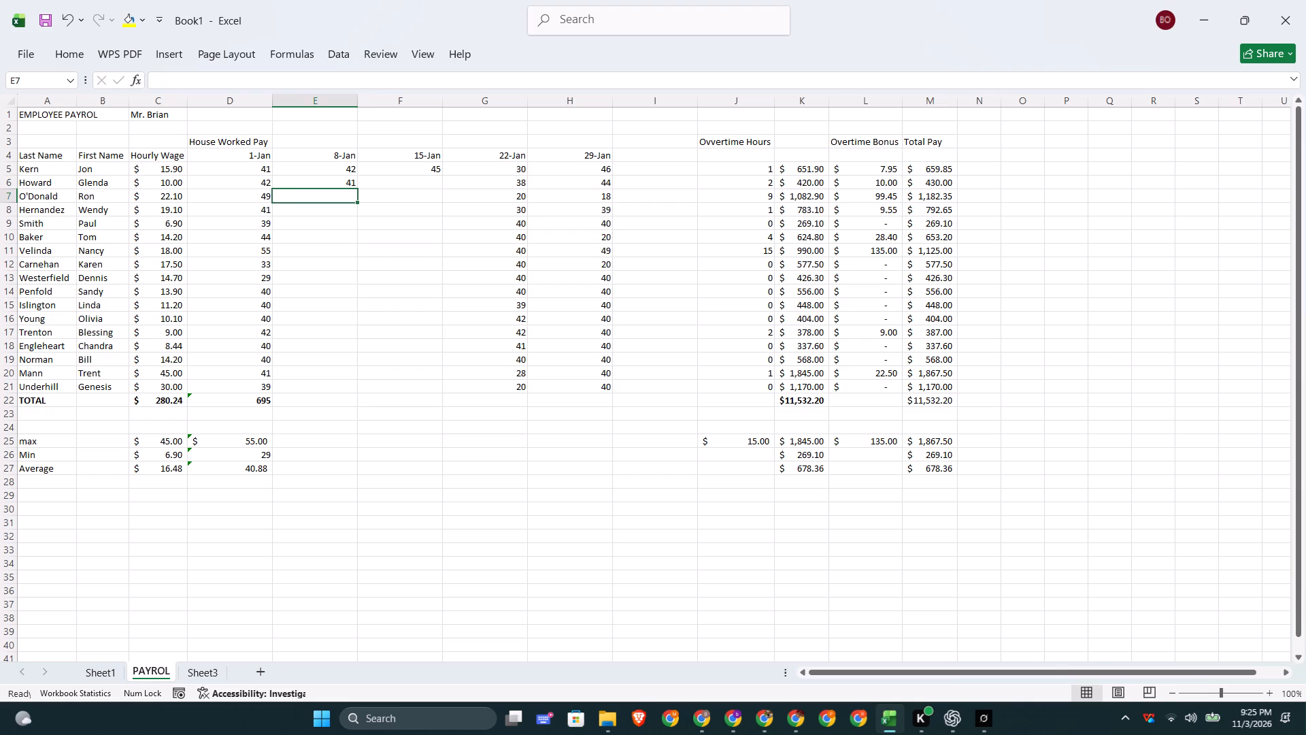
pyautogui.write('40')
pyautogui.press('Down')
pyautogui.press('5')
pyautogui.press('0')
pyautogui.press('Down')
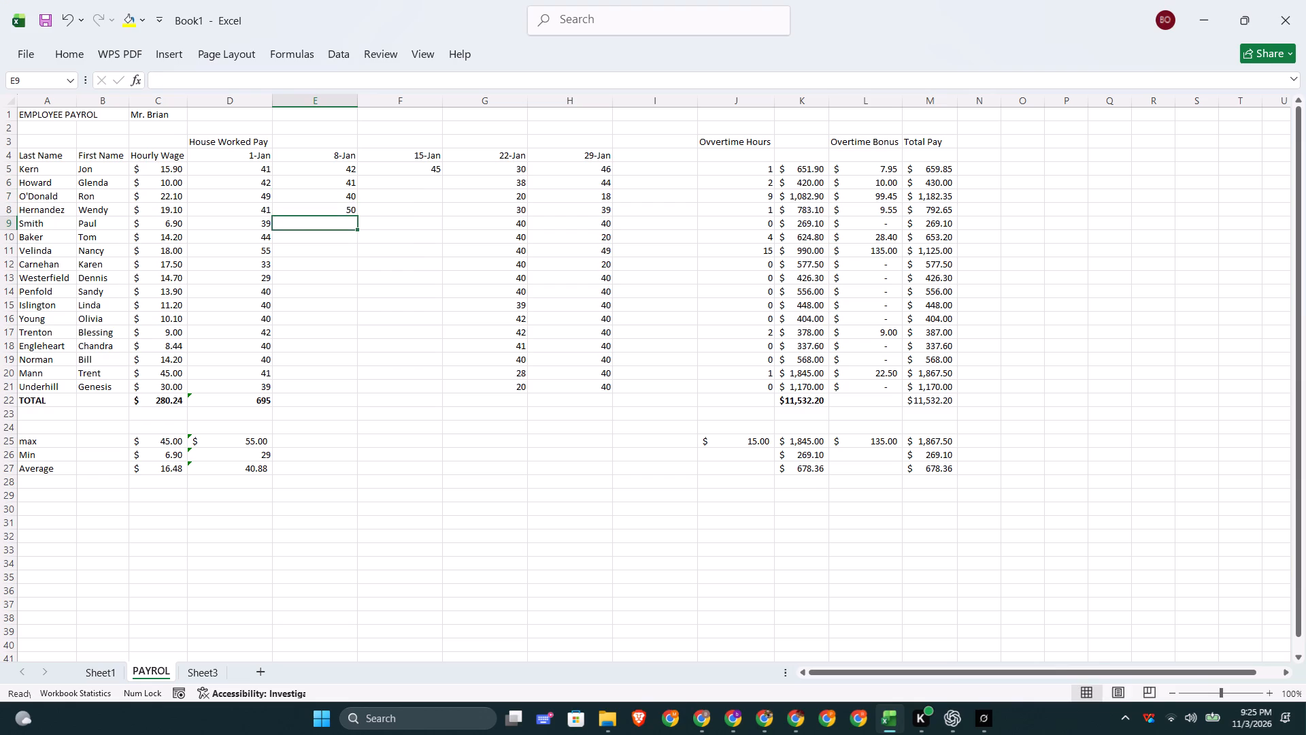
# Enter the 8-Jan hours for rows 9 to 11: 52 in E9, 51 in E10 and 60 in E11.
pyautogui.write('52')
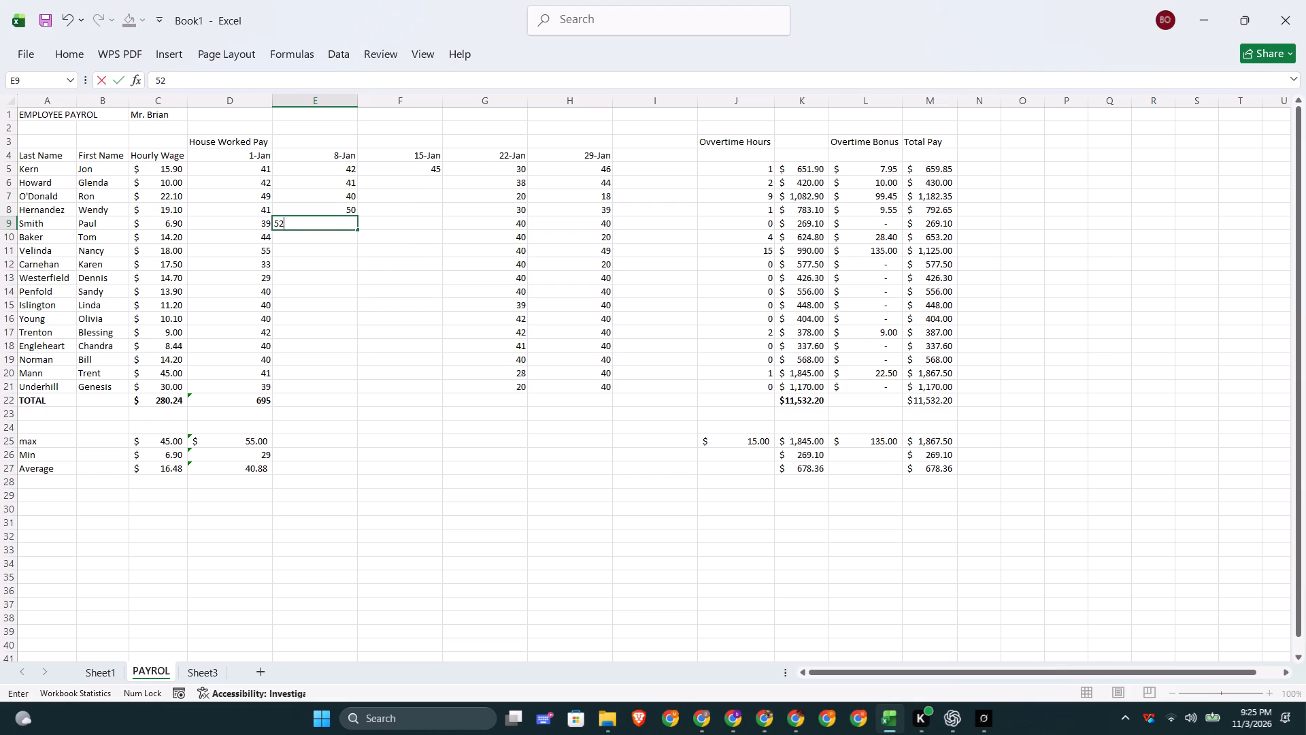
pyautogui.press('Down')
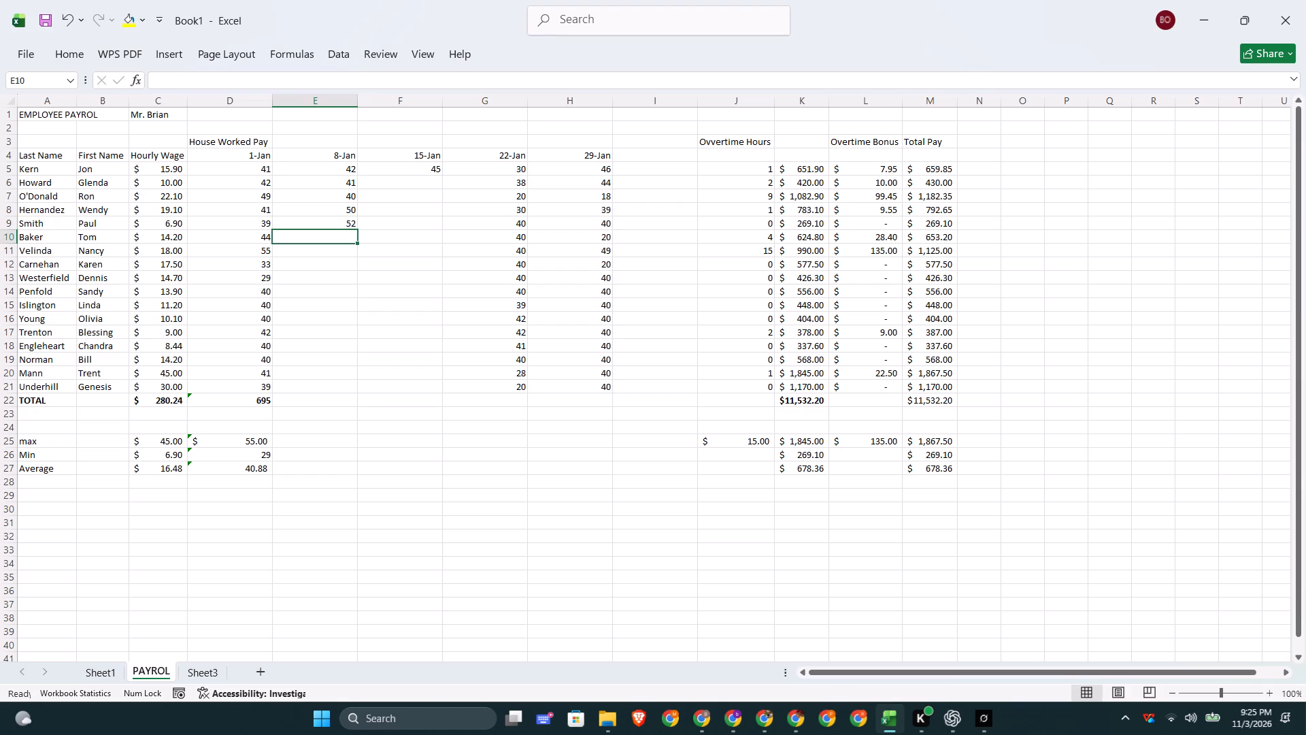
pyautogui.write('51')
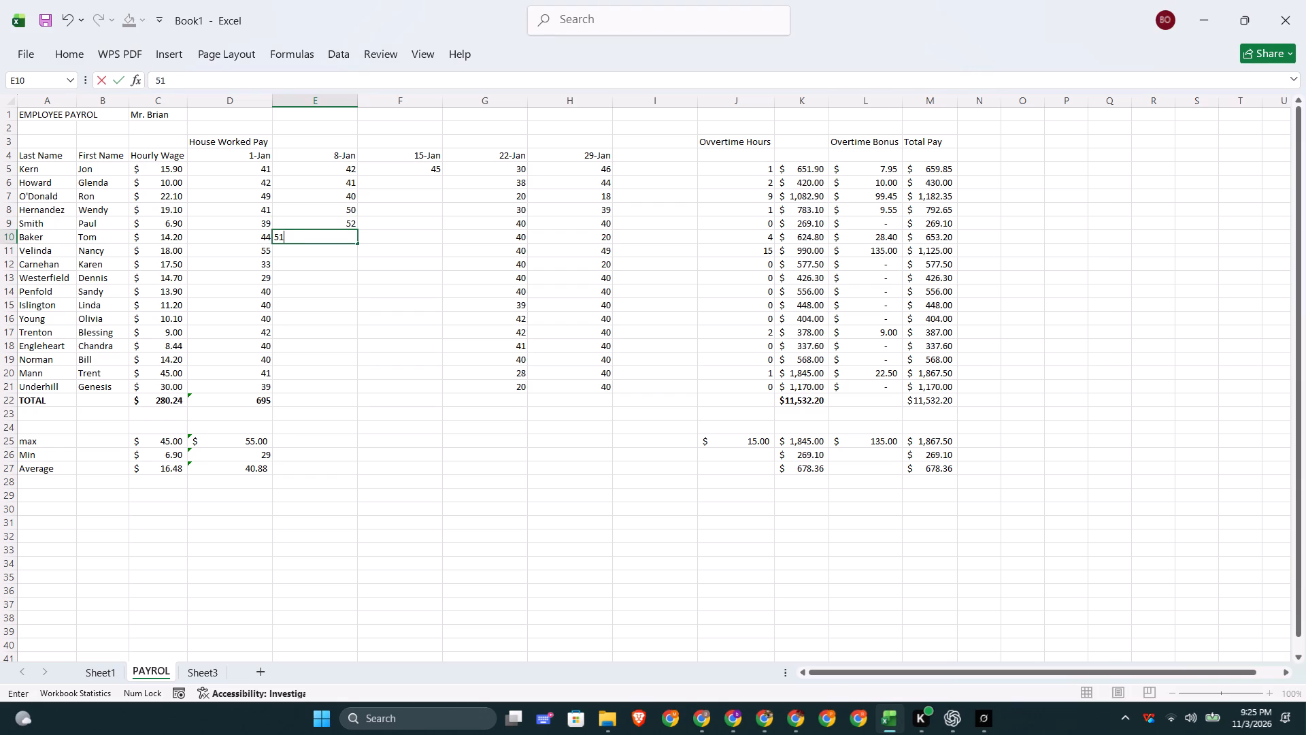
pyautogui.press('Down')
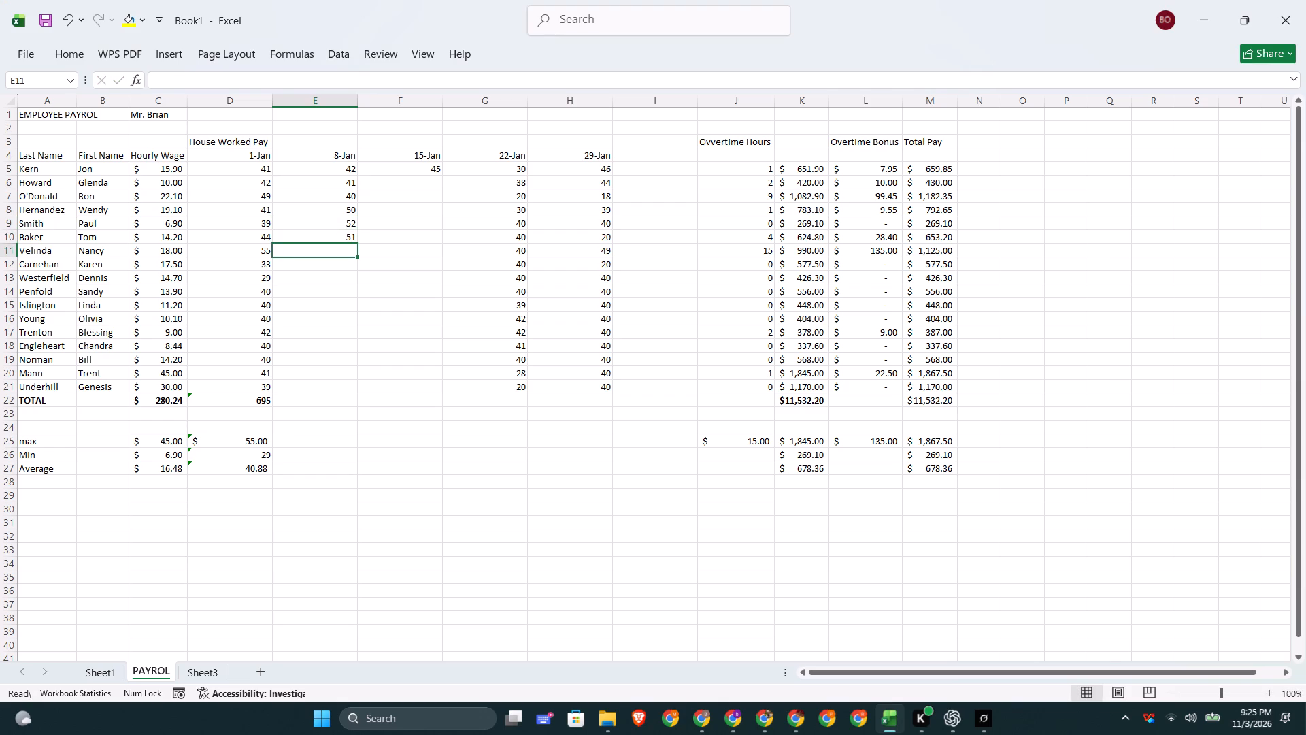
pyautogui.write('60')
pyautogui.press('Down')
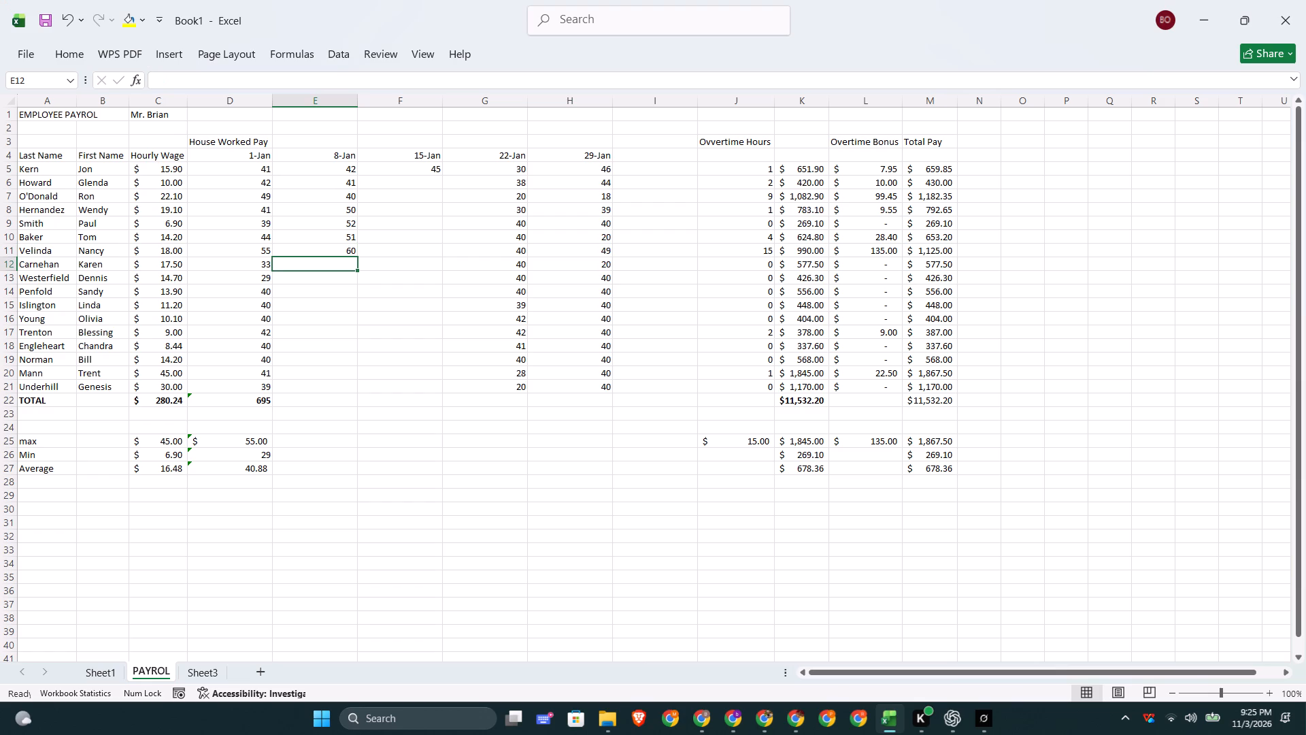
# Enter the 8-Jan hours for rows 12 and 13: 22 in E12 and 40 in E13.
pyautogui.write('22')
pyautogui.press('Down')
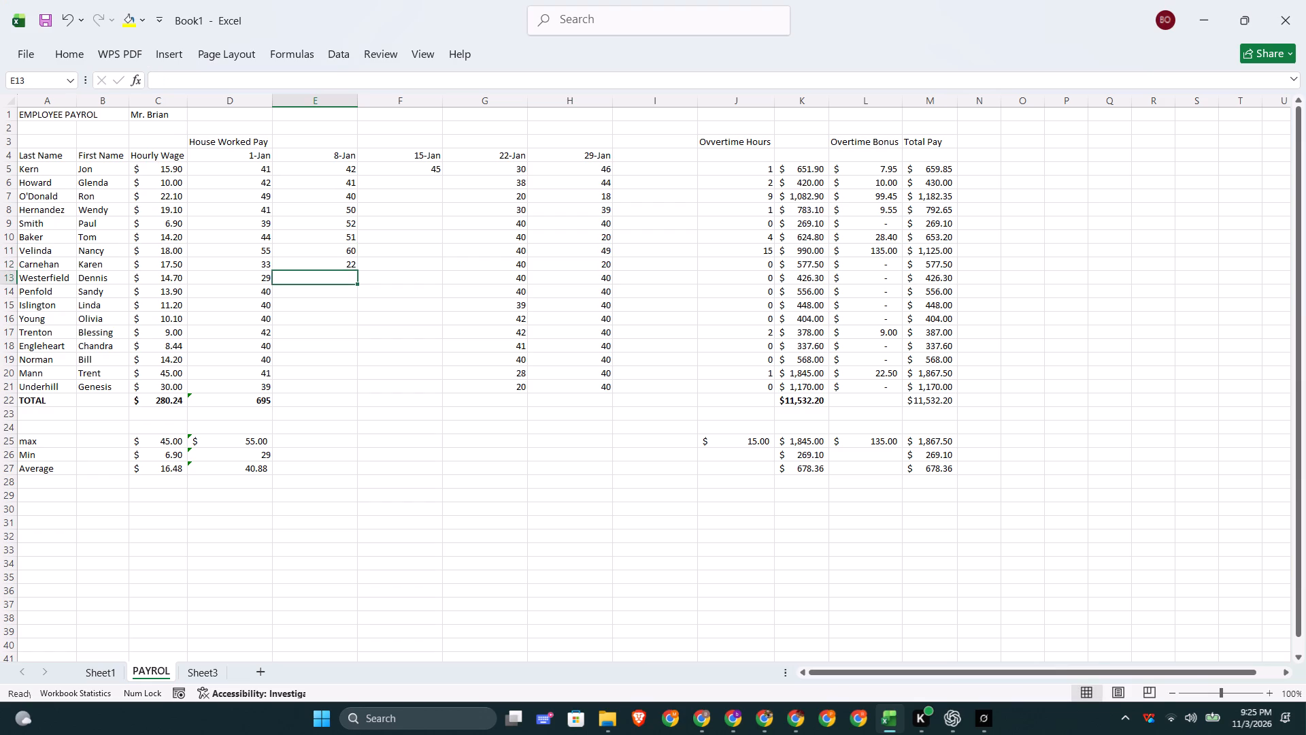
pyautogui.press('4')
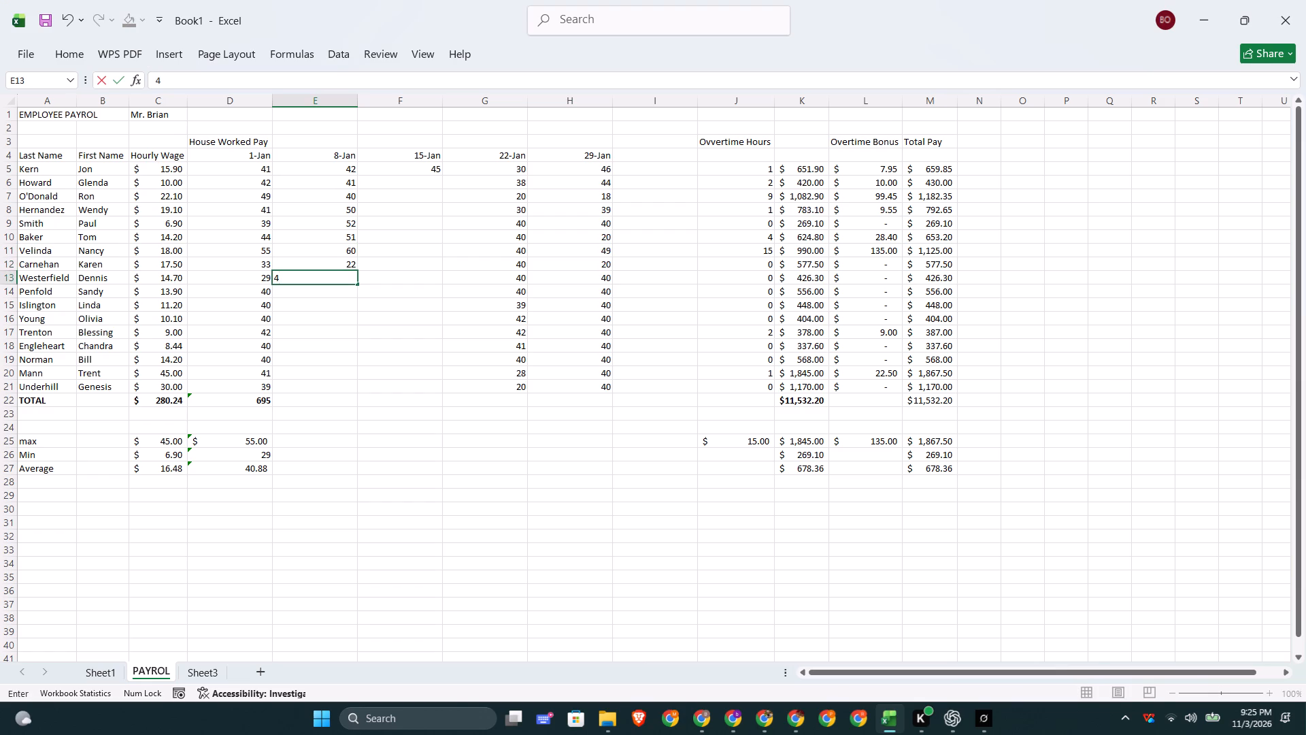
pyautogui.press('0')
pyautogui.press('Down')
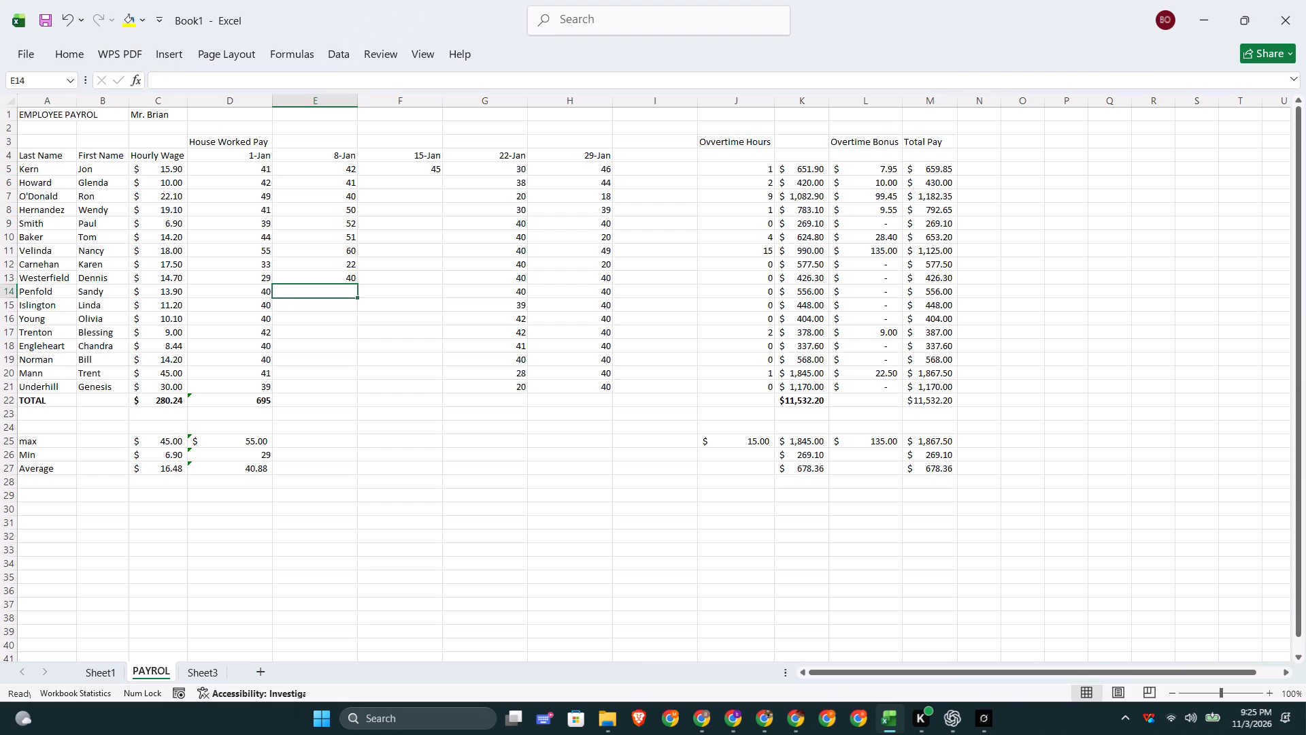
# Enter 40 as the 8-Jan hours for the employees in rows 14, 15 and 16, cells E14, E15 and E16.
pyautogui.write('49')
pyautogui.press('BackSpace')
pyautogui.press('0')
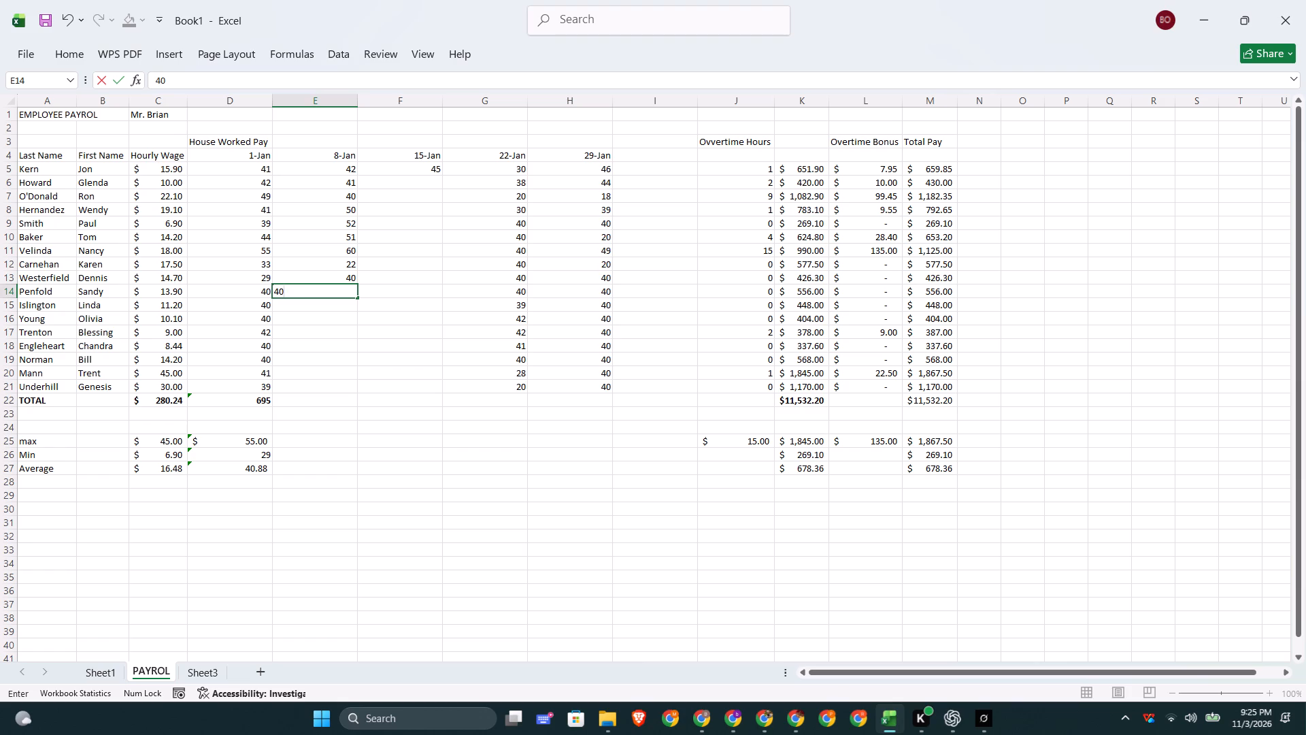
pyautogui.press('Down')
pyautogui.write('40')
pyautogui.press('Down')
pyautogui.press('4')
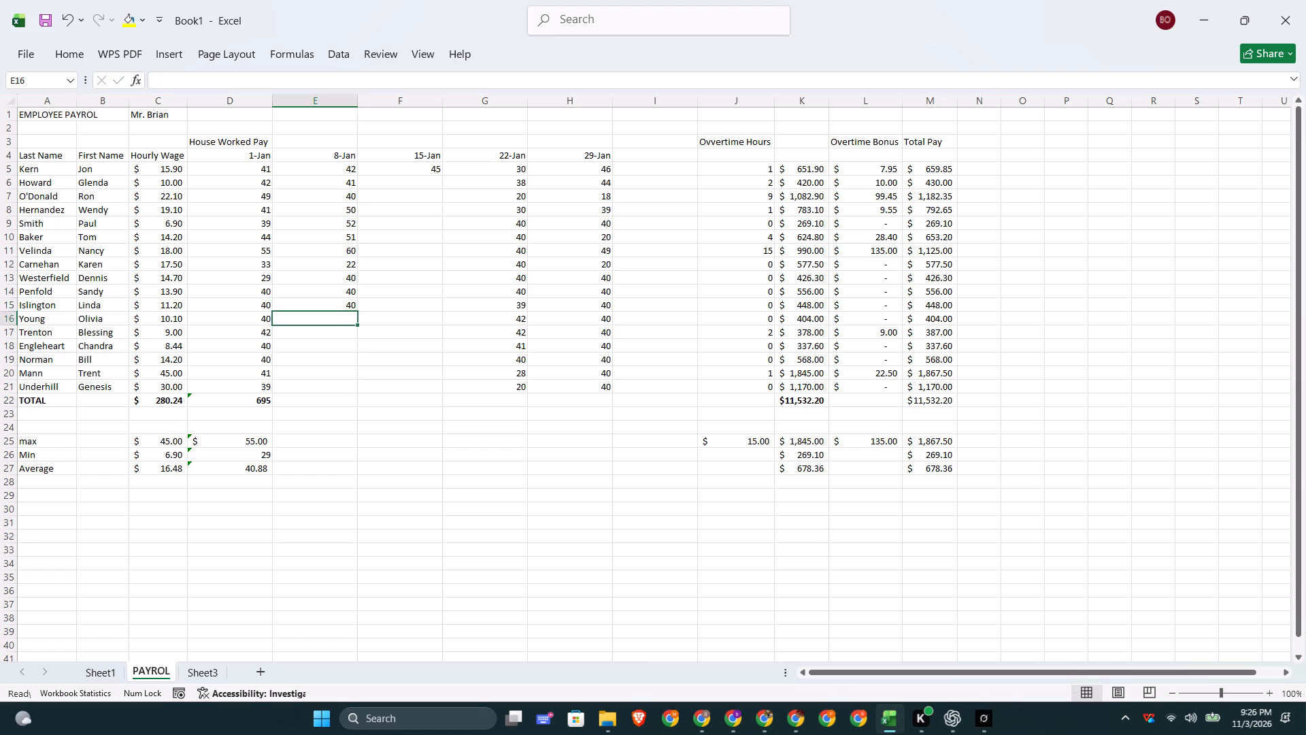
pyautogui.press('Down')
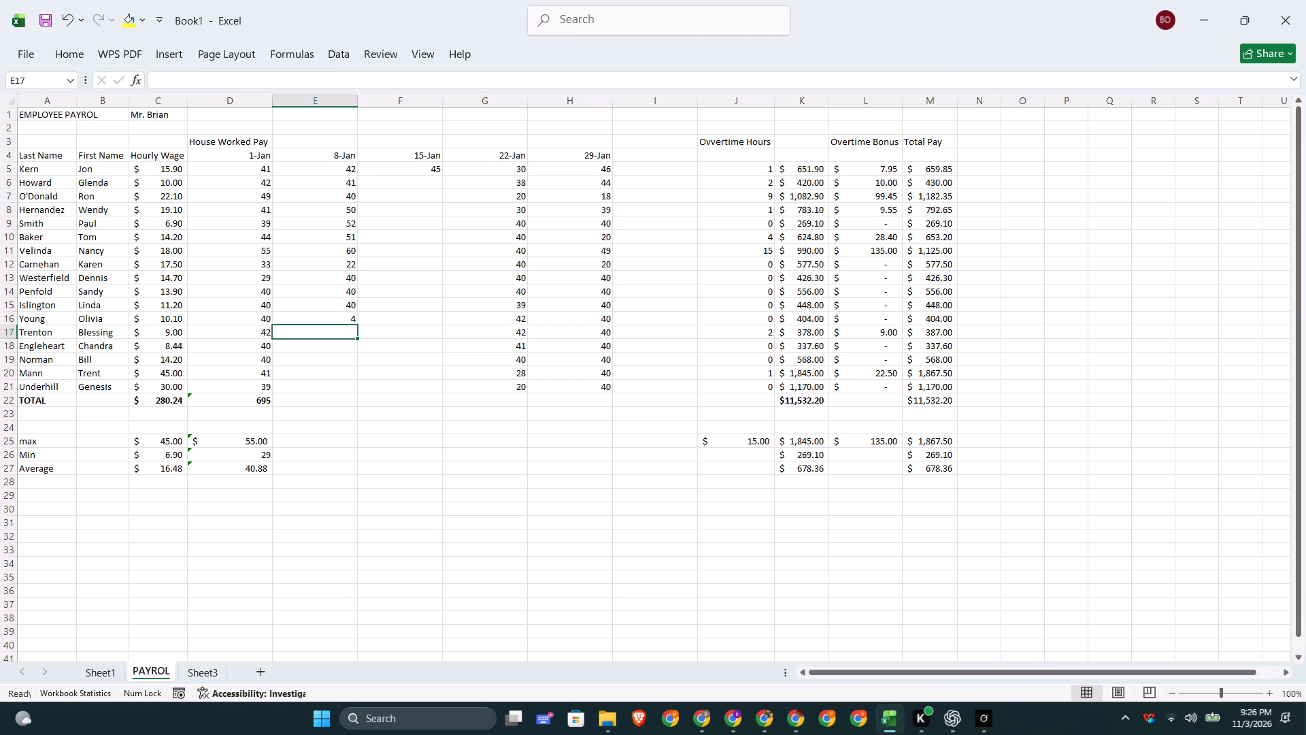
pyautogui.press('Up')
pyautogui.write('40')
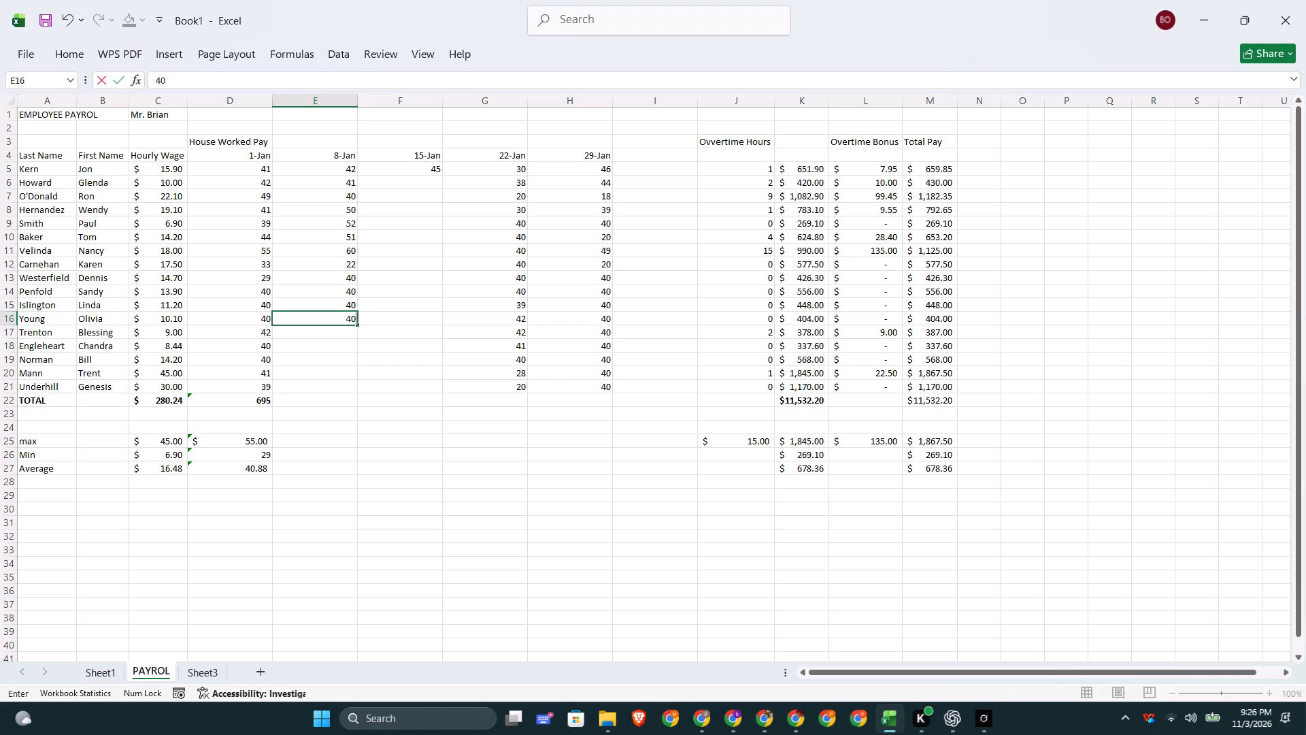
pyautogui.press('Down')
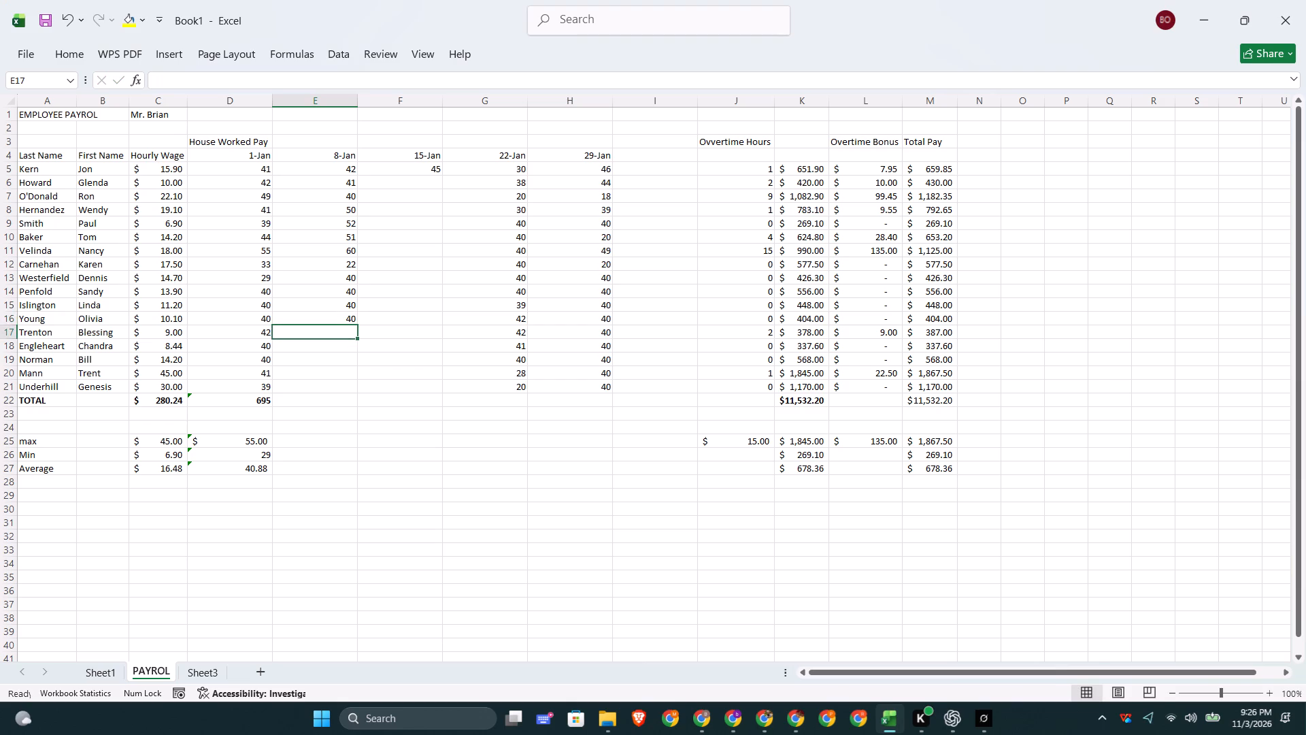
# Enter the 8-Jan hours for rows 17 and 18: 42 in E17 and 43 in E18.
pyautogui.press('4')
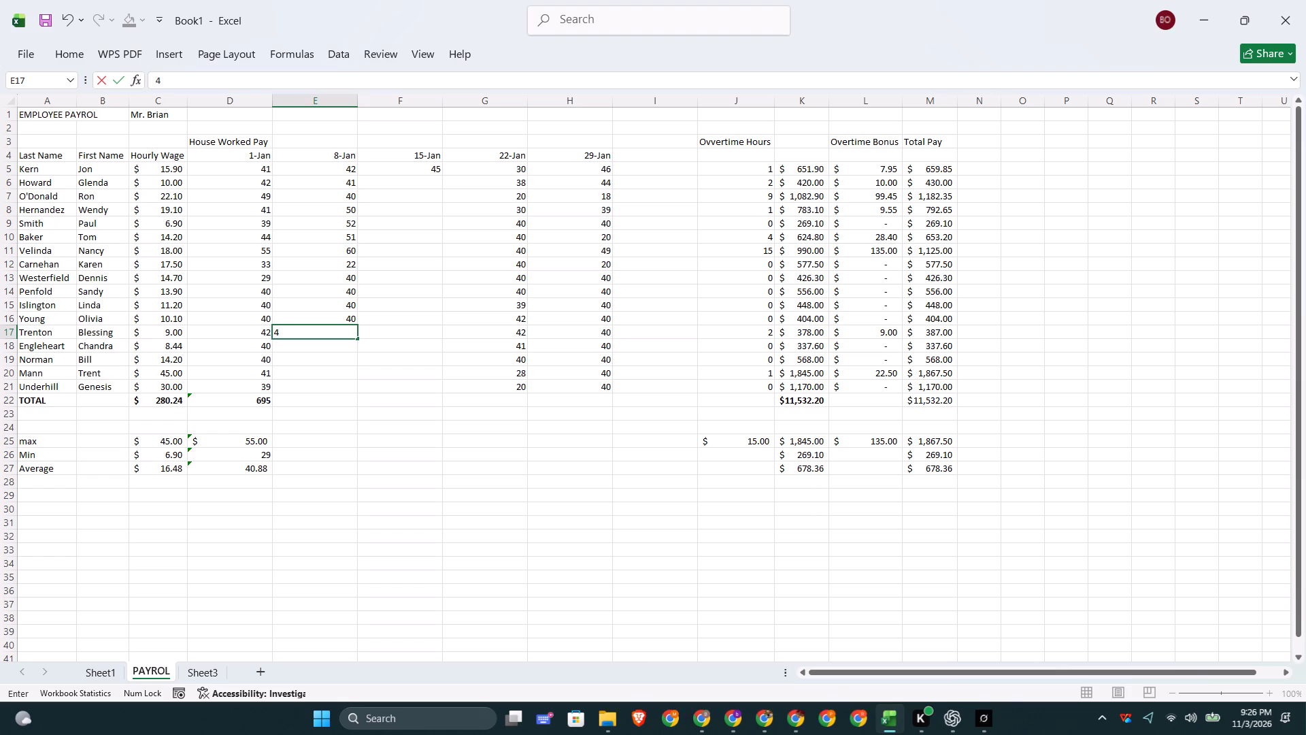
pyautogui.press('2')
pyautogui.press('Down')
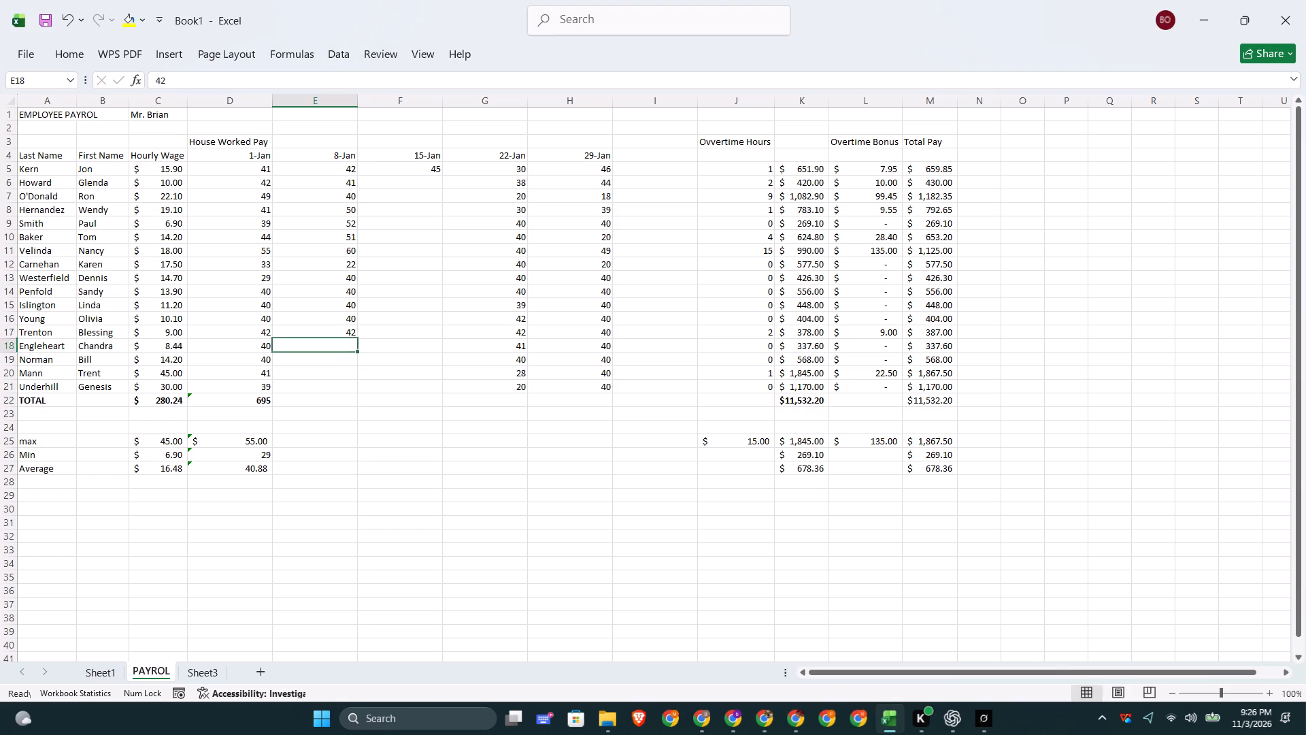
pyautogui.write('43')
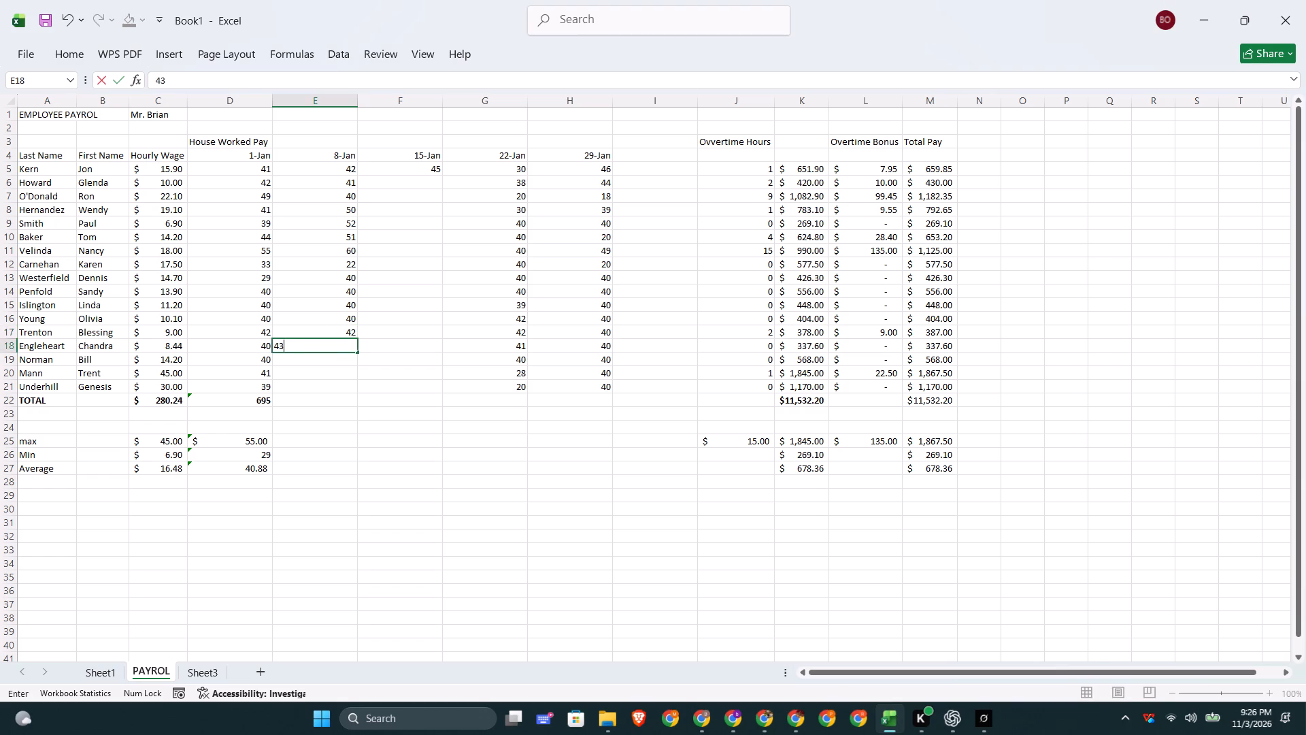
pyautogui.press('Down')
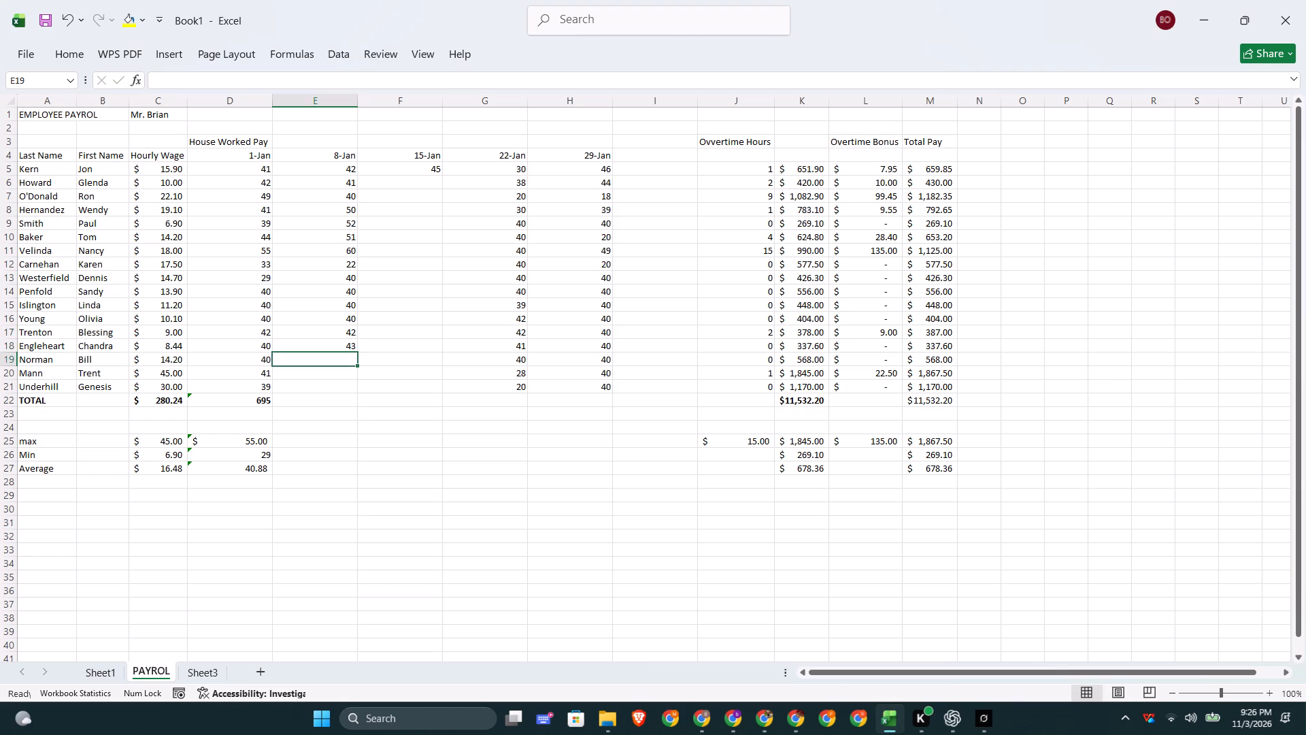
# Complete the 8-Jan hours by entering 42 in E19, 42 in E20 and 80 in E21.
pyautogui.write('42')
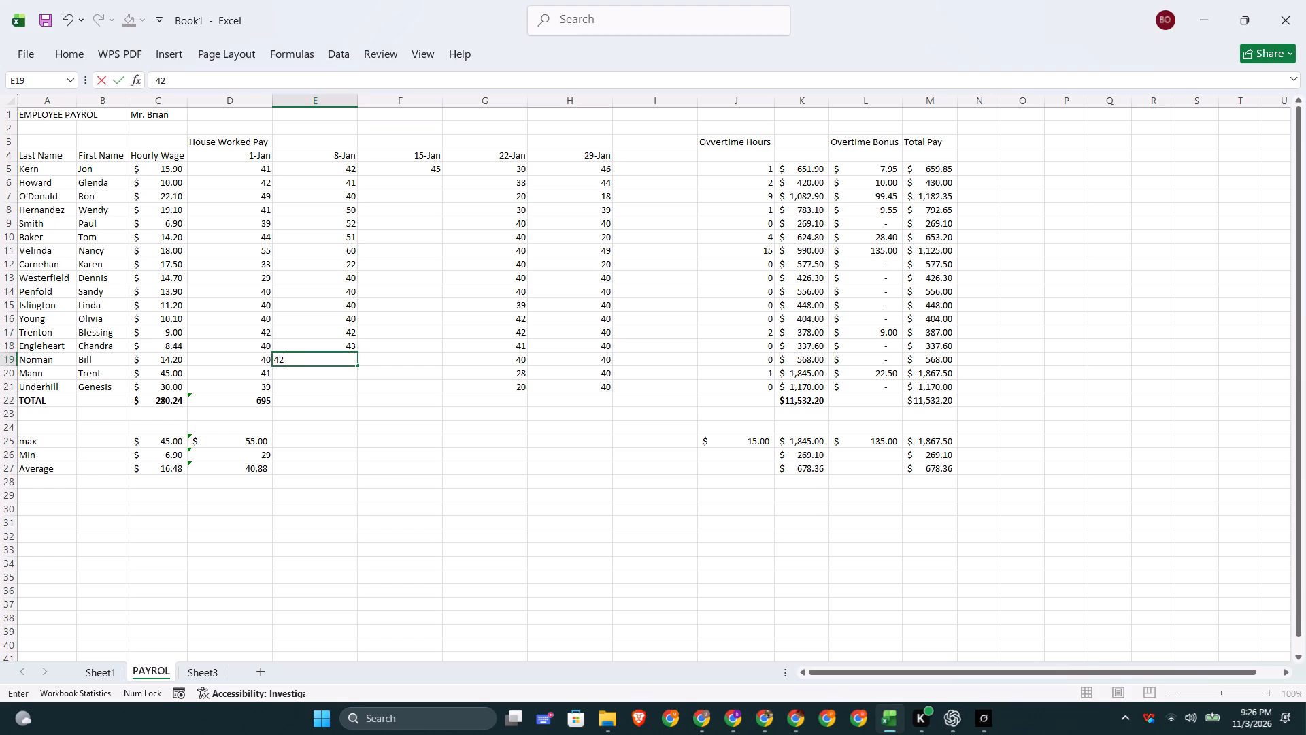
pyautogui.press('Down')
pyautogui.write('42')
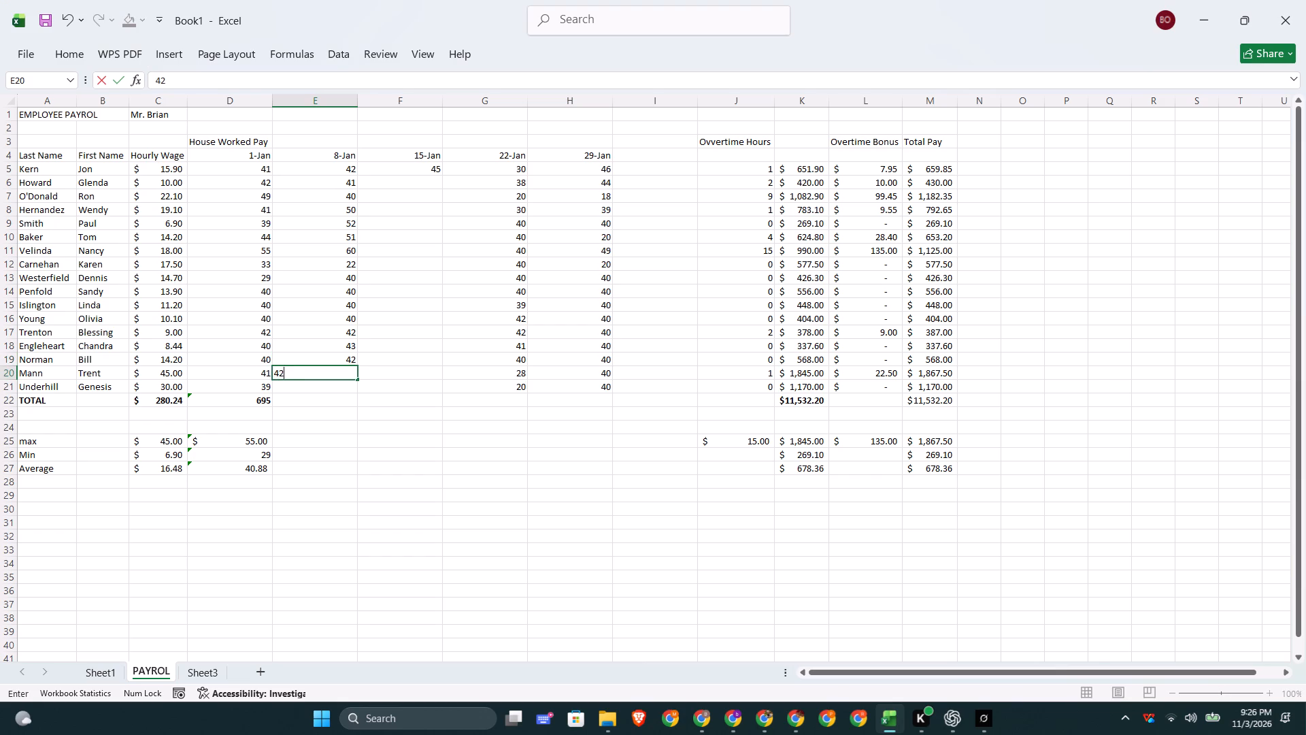
pyautogui.press('Down')
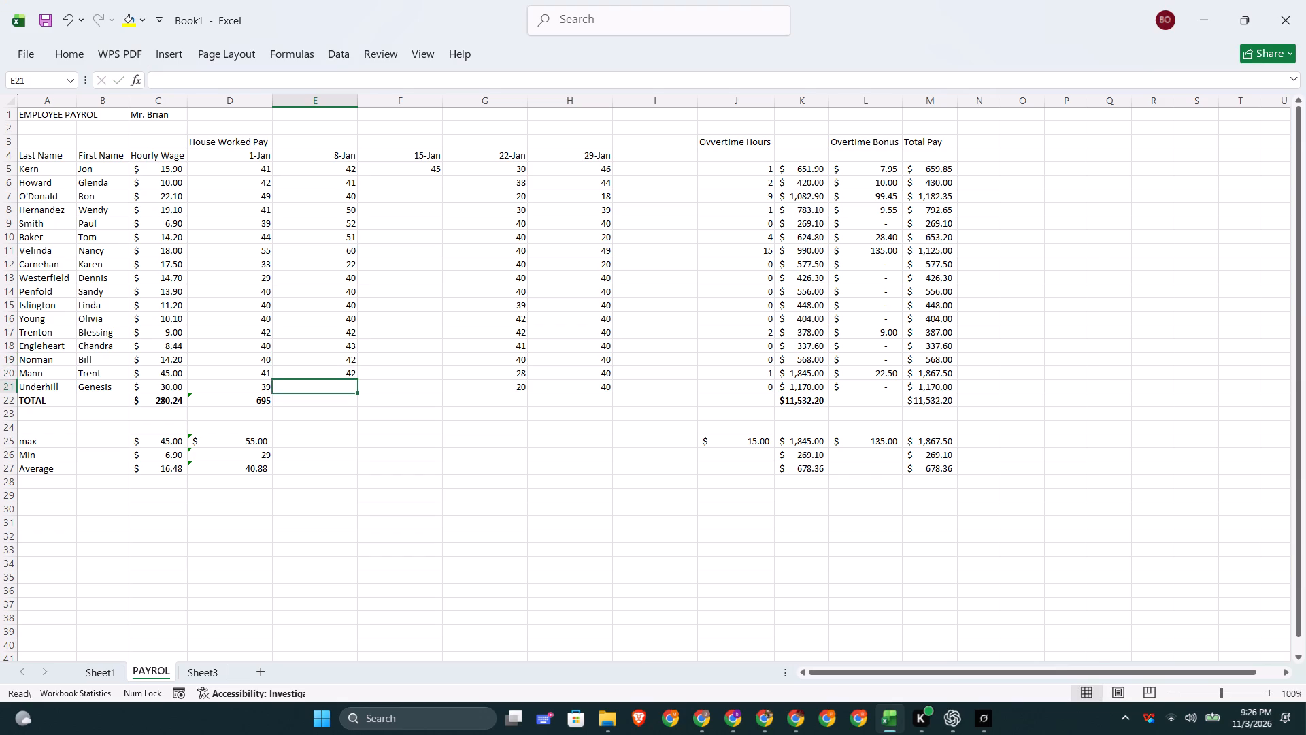
pyautogui.write('80')
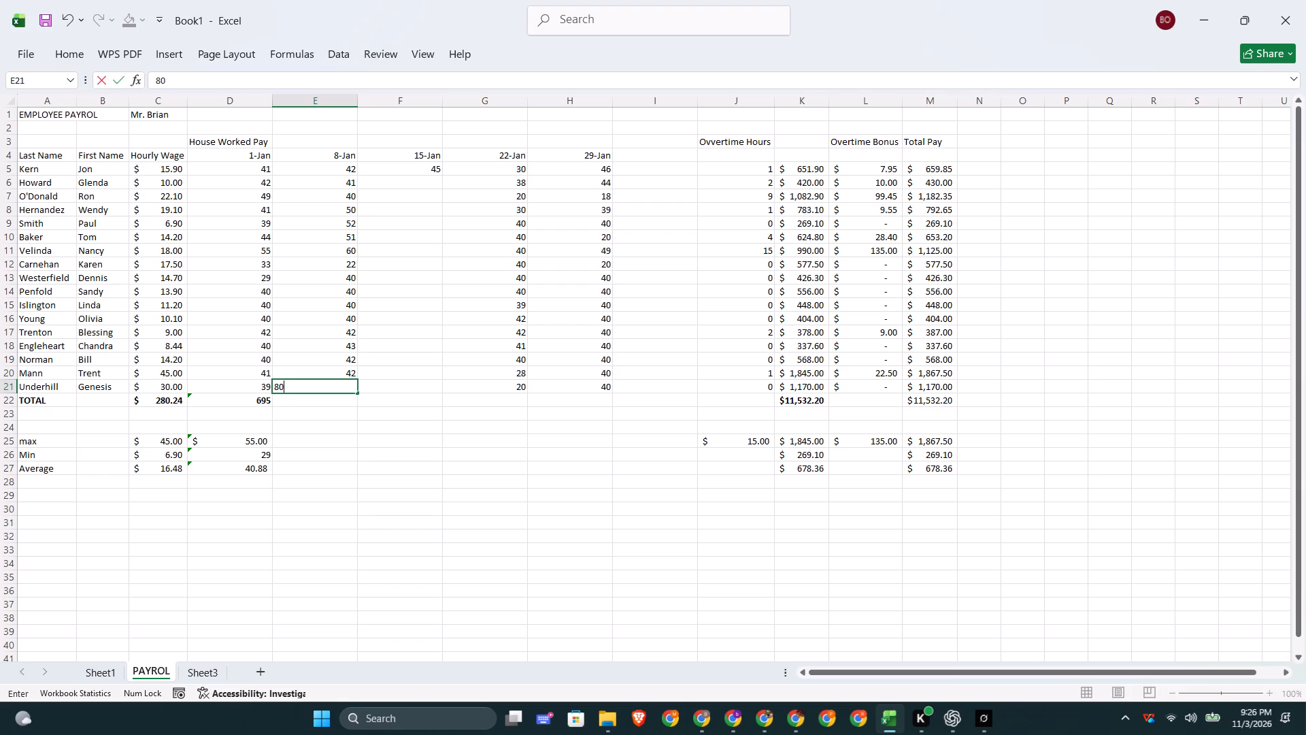
pyautogui.click(428, 183)
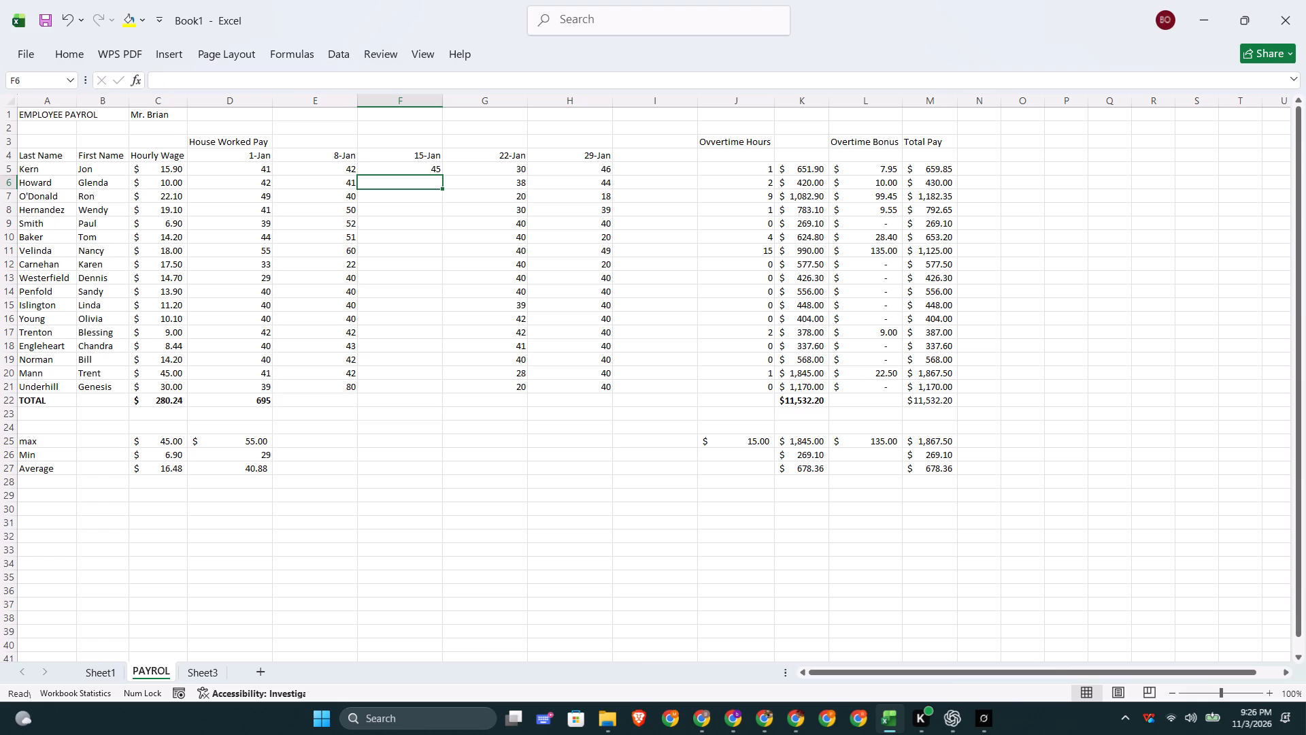
# Enter the 15-Jan hours for rows 5 to 8: 39 in F5, 40 in F6, 33 in F7 and 47 in F8.
pyautogui.click(427, 165)
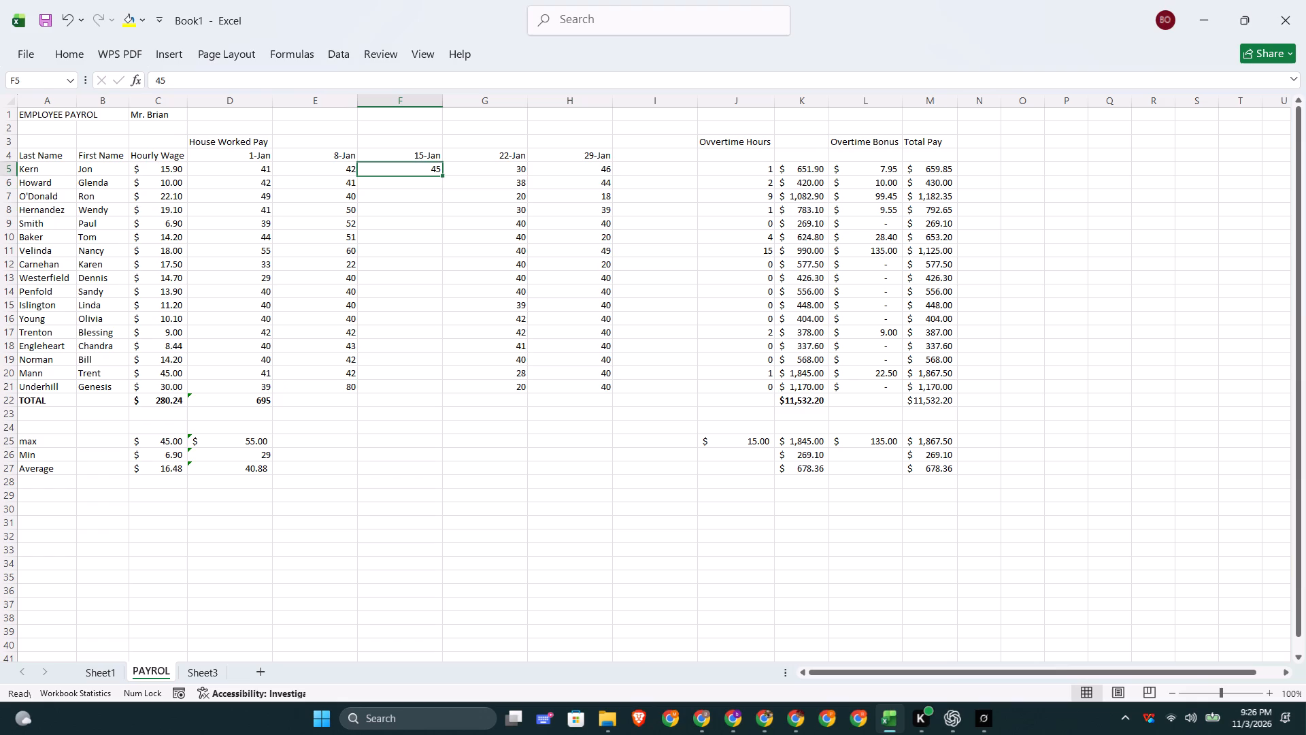
pyautogui.press('3')
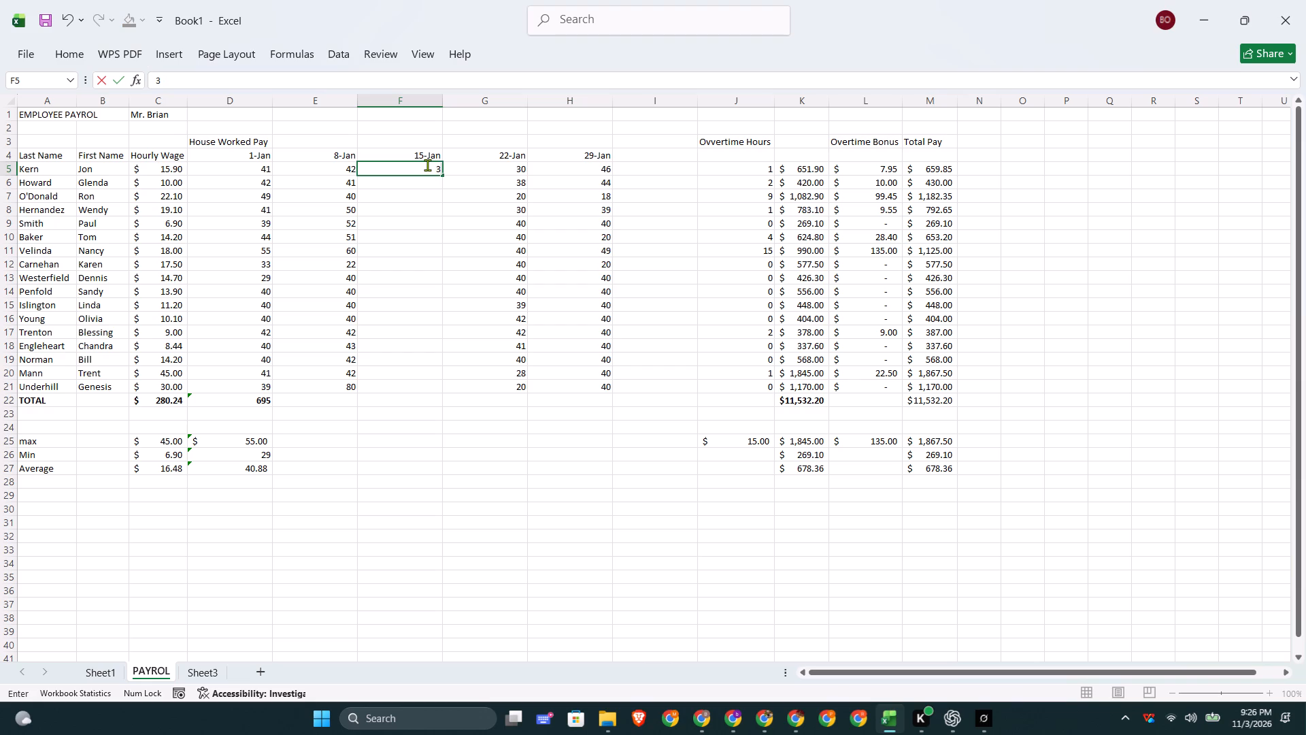
pyautogui.press('9')
pyautogui.press('Down')
pyautogui.press('4')
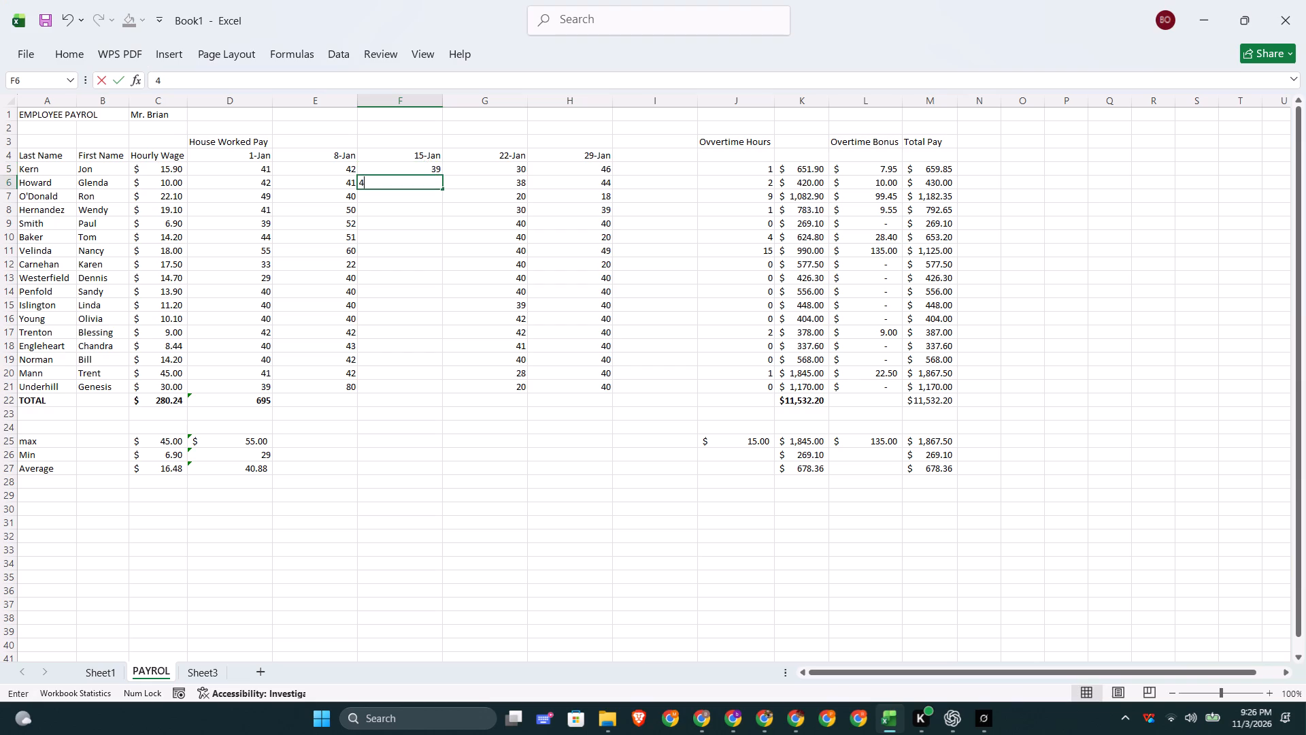
pyautogui.press('0')
pyautogui.press('Down')
pyautogui.write('33')
pyautogui.press('Down')
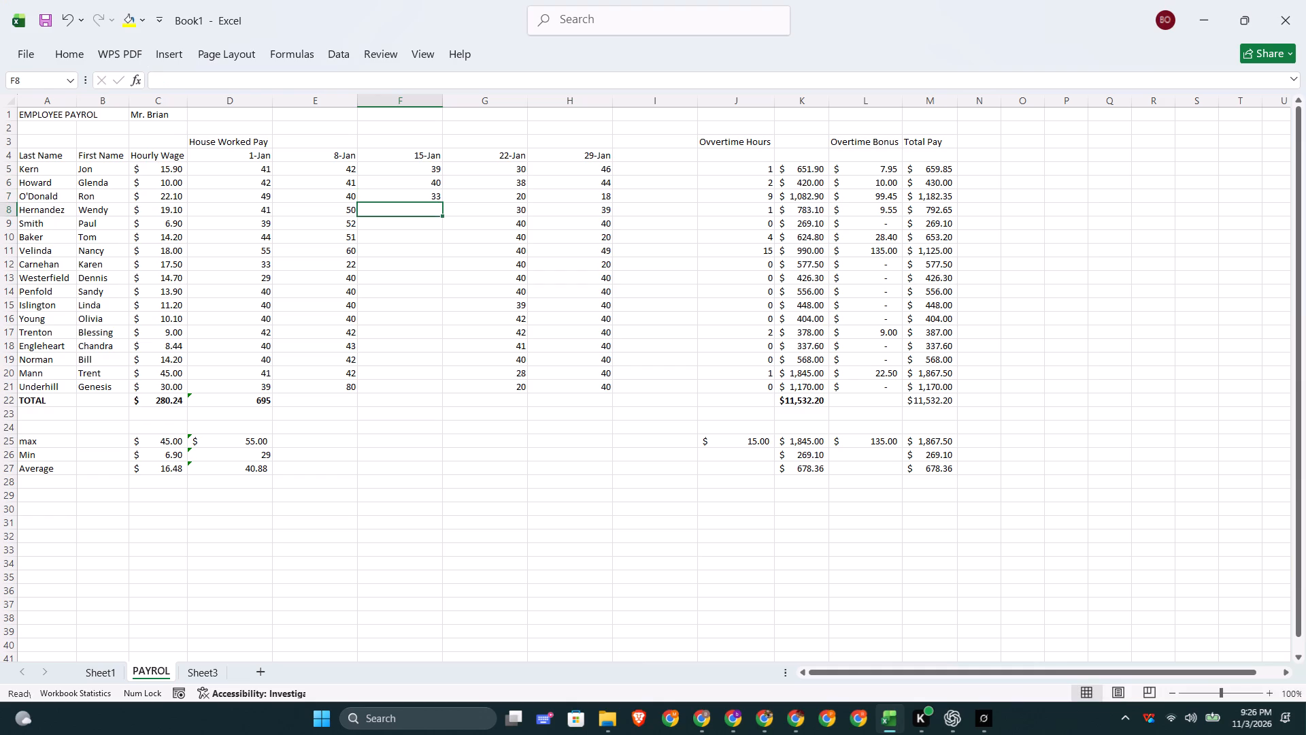
pyautogui.write('47')
pyautogui.press('Down')
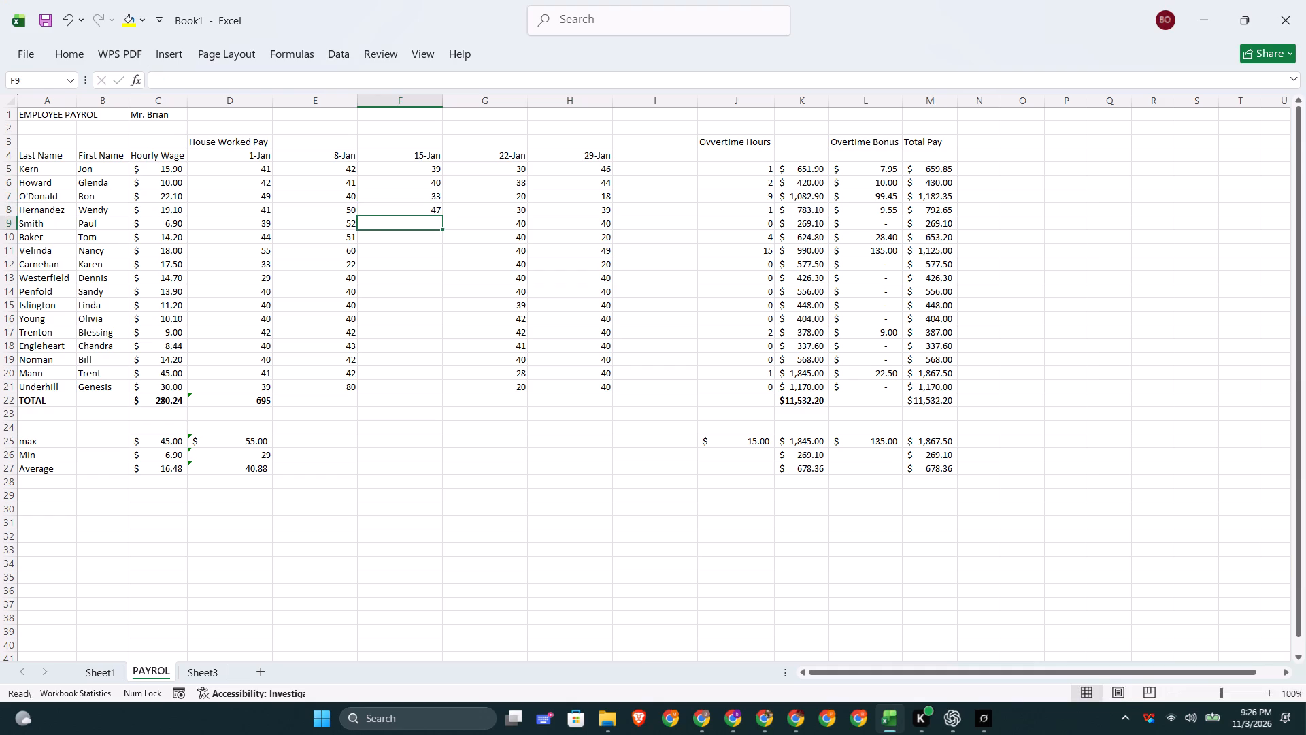
# Enter the 15-Jan hours for rows 9 to 12: 42 in F9, 42 in F10, 45 in F11 and 54 in F12.
pyautogui.write('42')
pyautogui.press('Down')
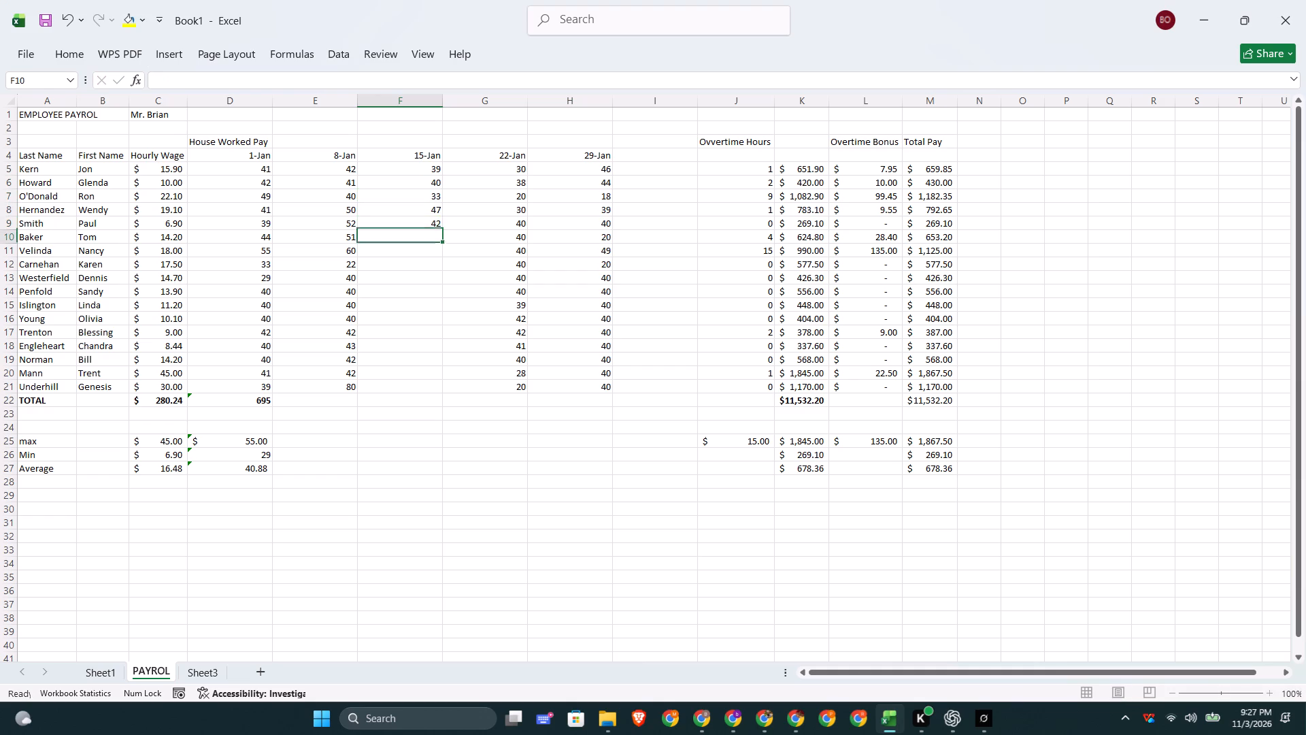
pyautogui.write('42')
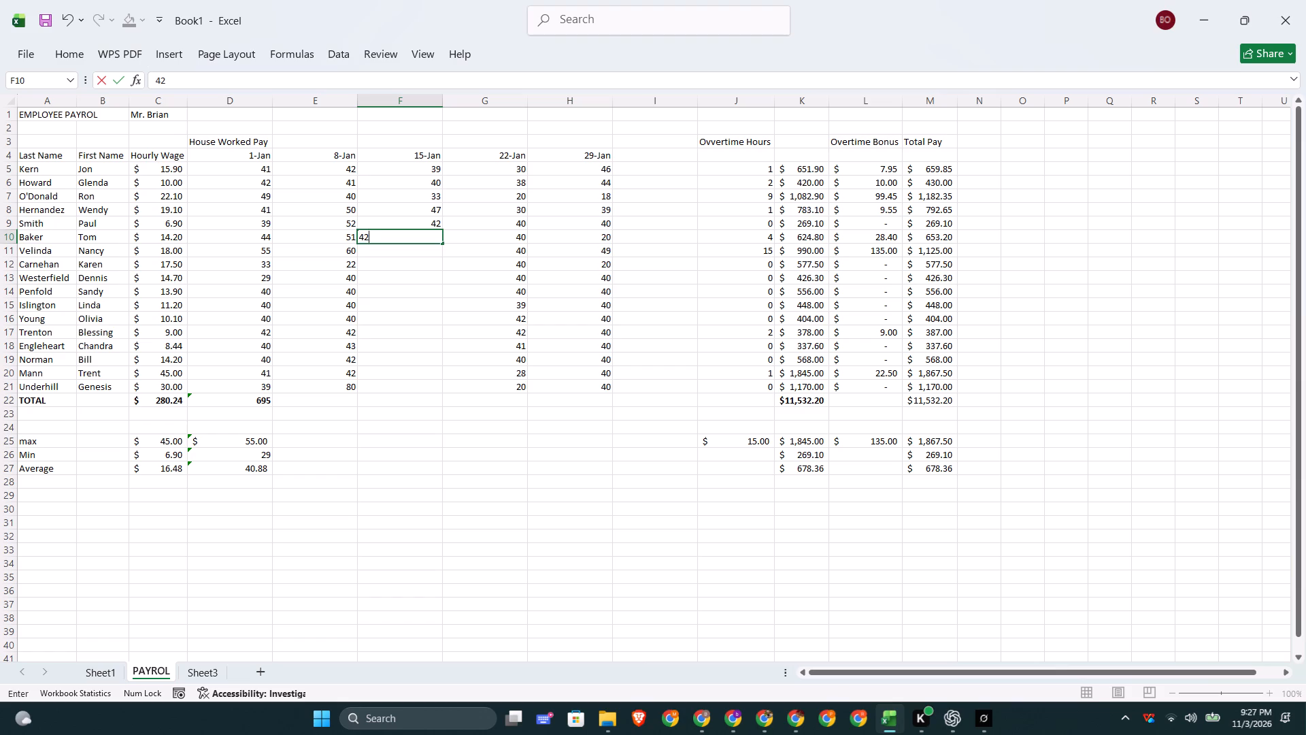
pyautogui.press('Down')
pyautogui.write('45')
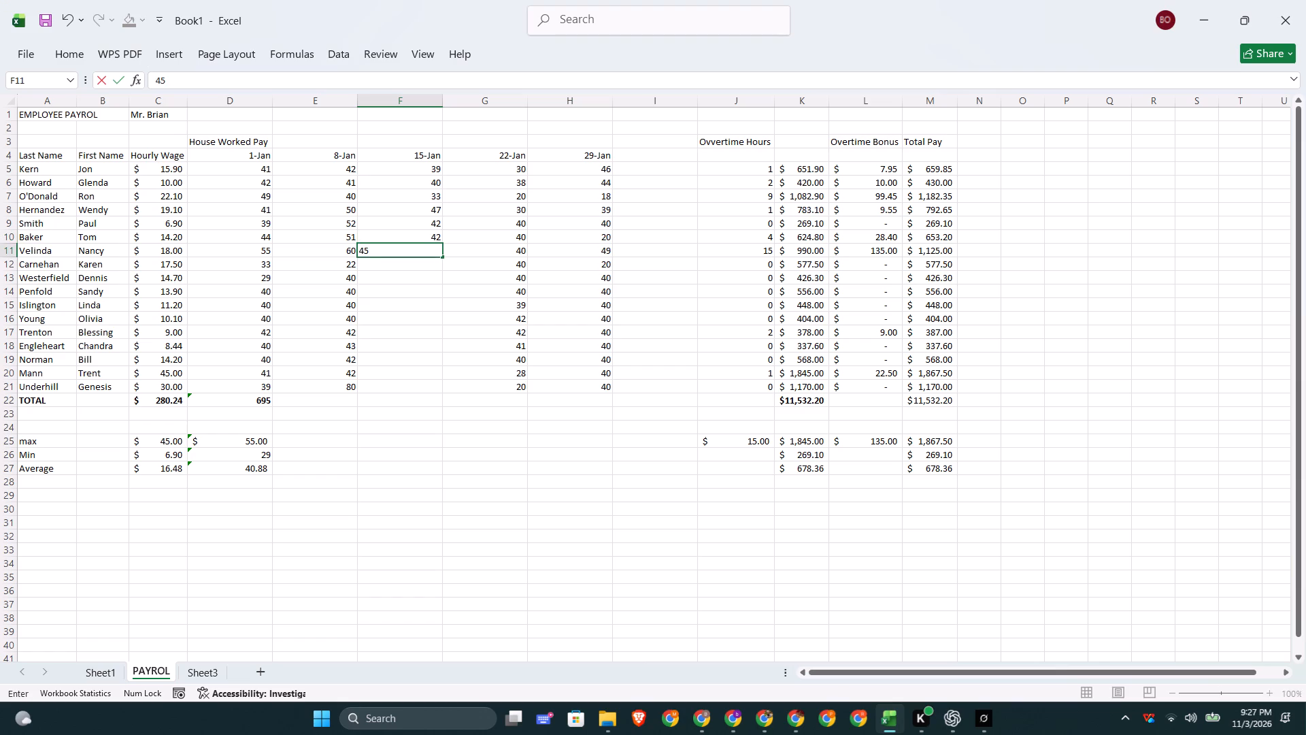
pyautogui.press('Down')
pyautogui.write('54')
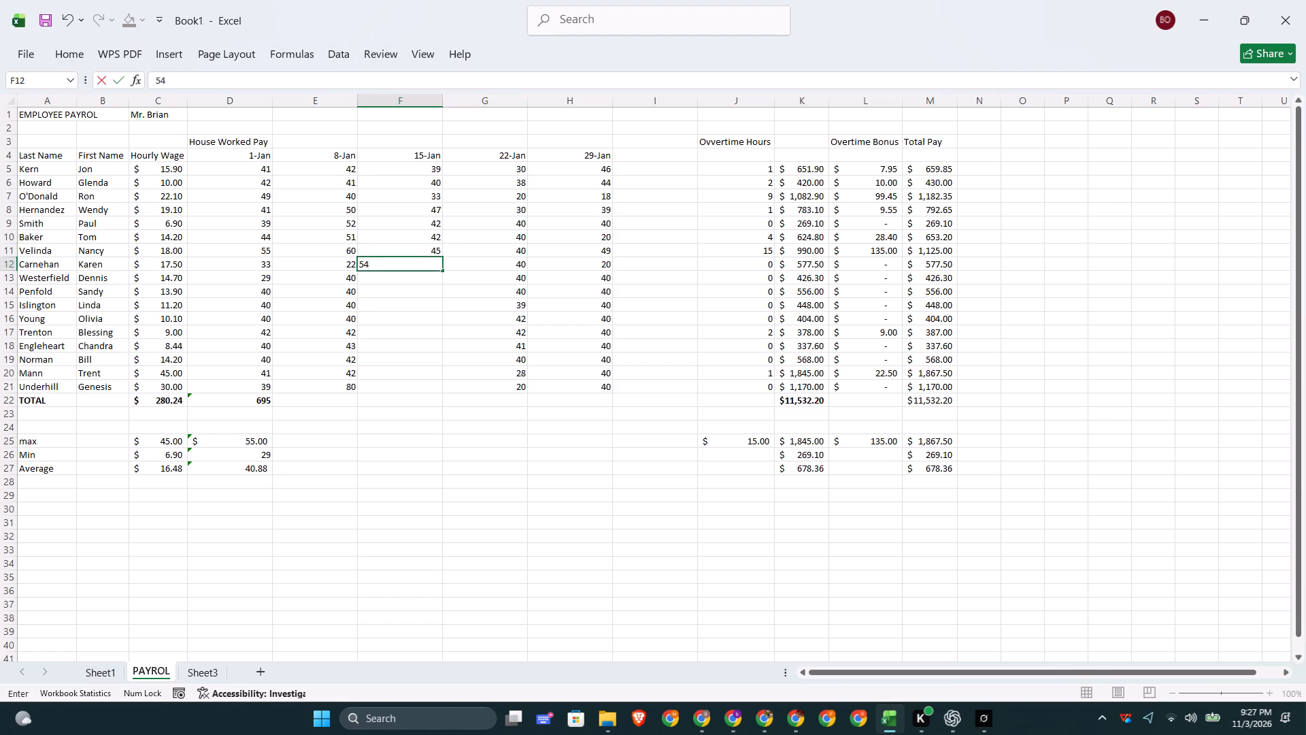
pyautogui.press('Down')
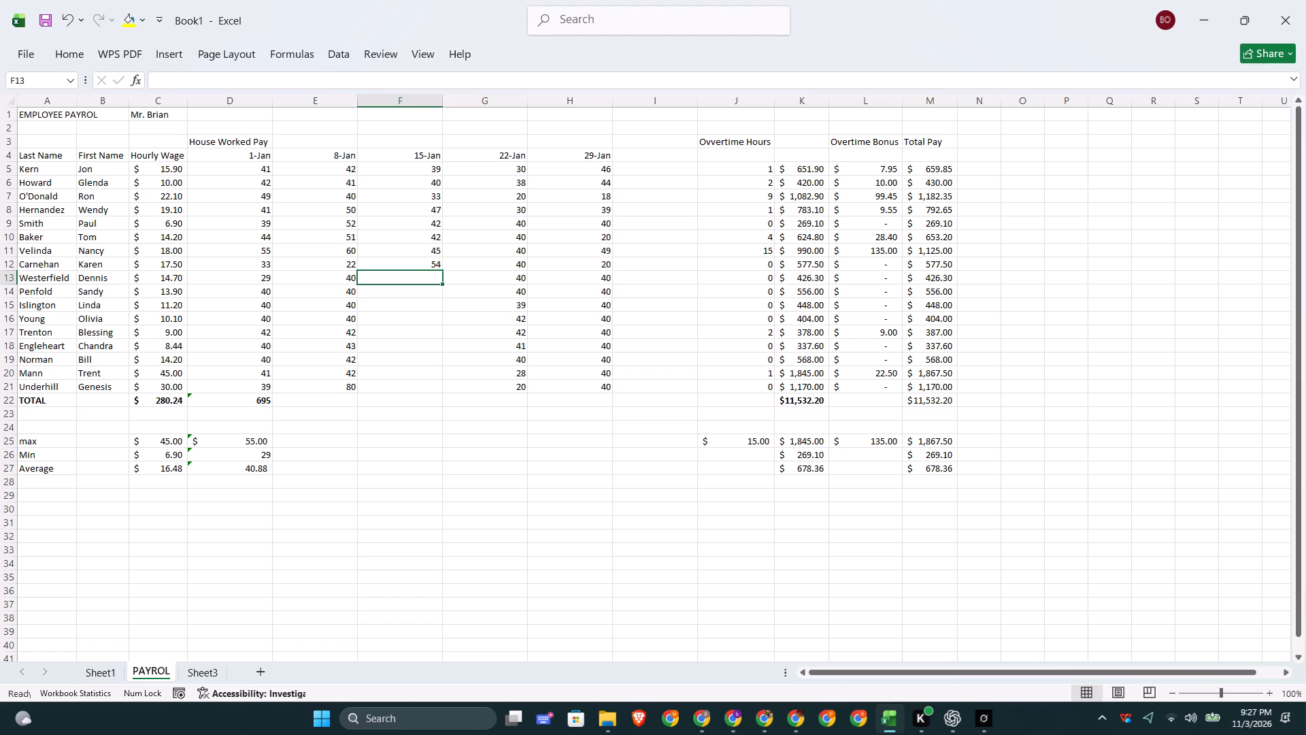
# Enter 42 as the 15-Jan hours for the employees in rows 13, 14 and 15, cells F13 to F15.
pyautogui.write('42')
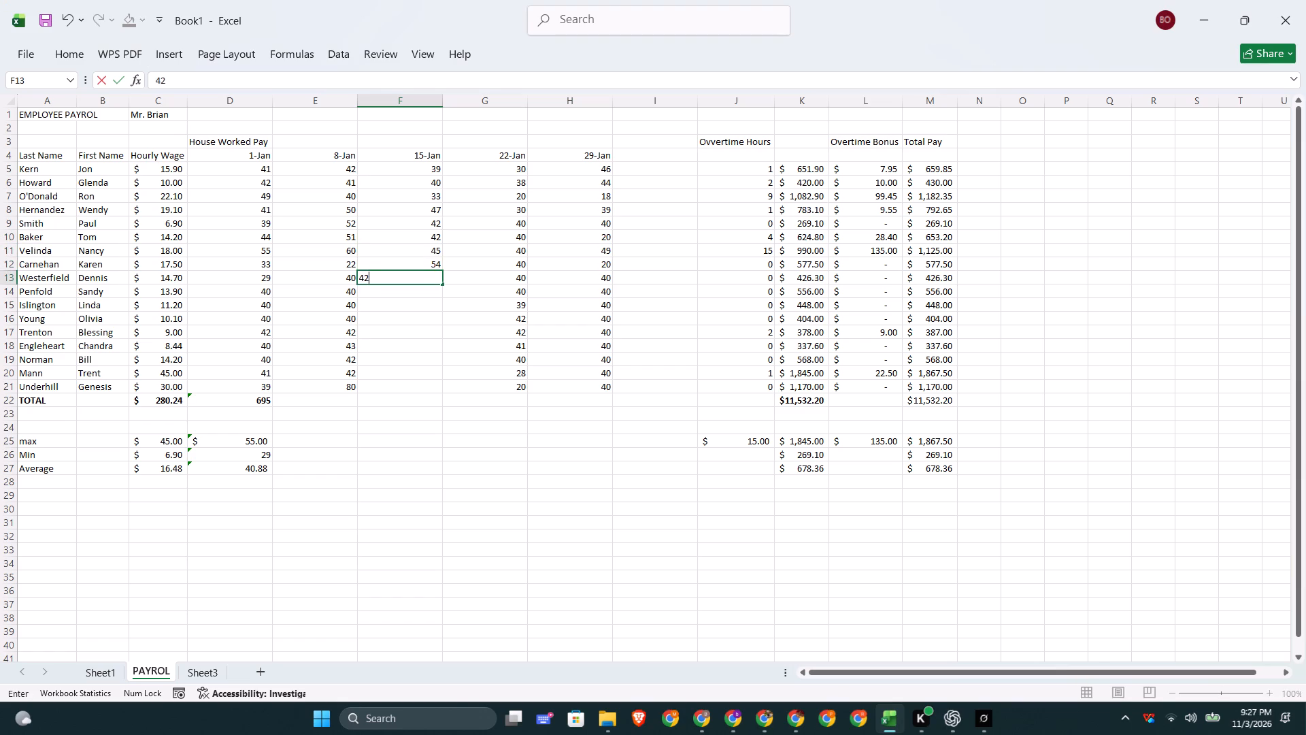
pyautogui.press('Down')
pyautogui.press('Up')
pyautogui.press('Down')
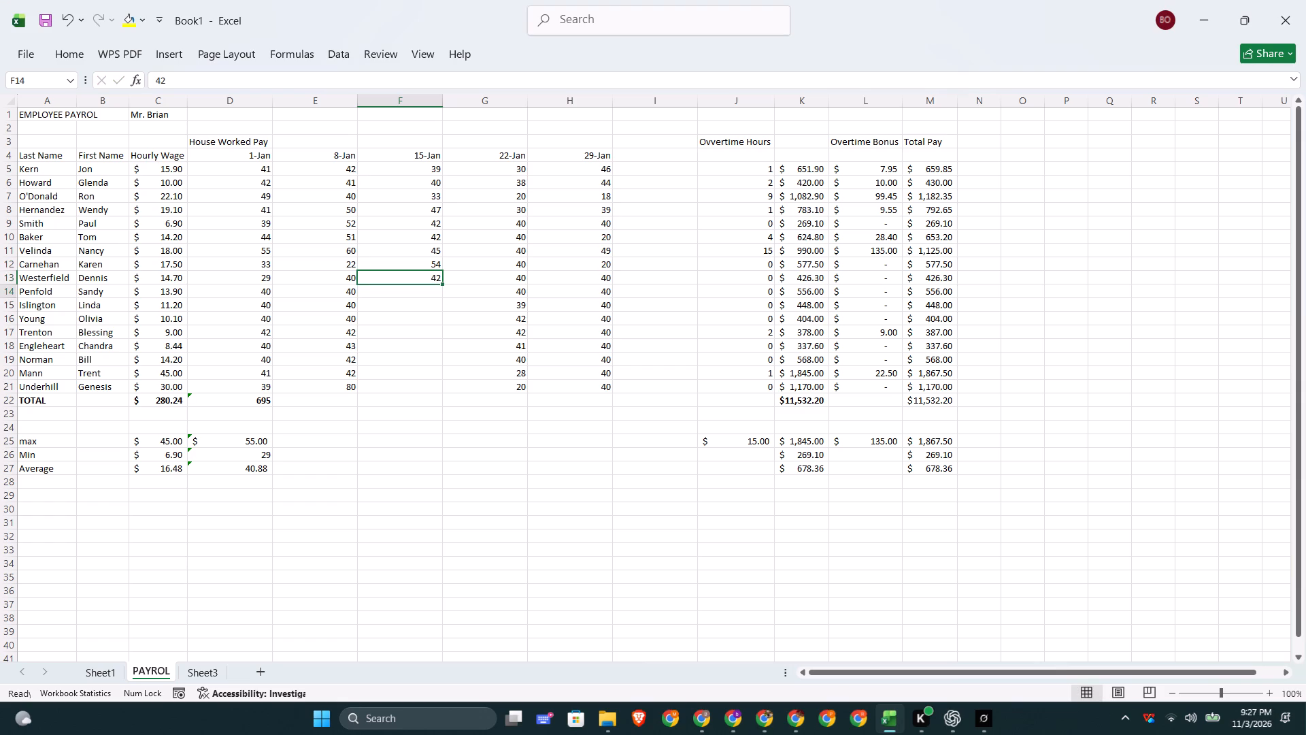
pyautogui.write('42')
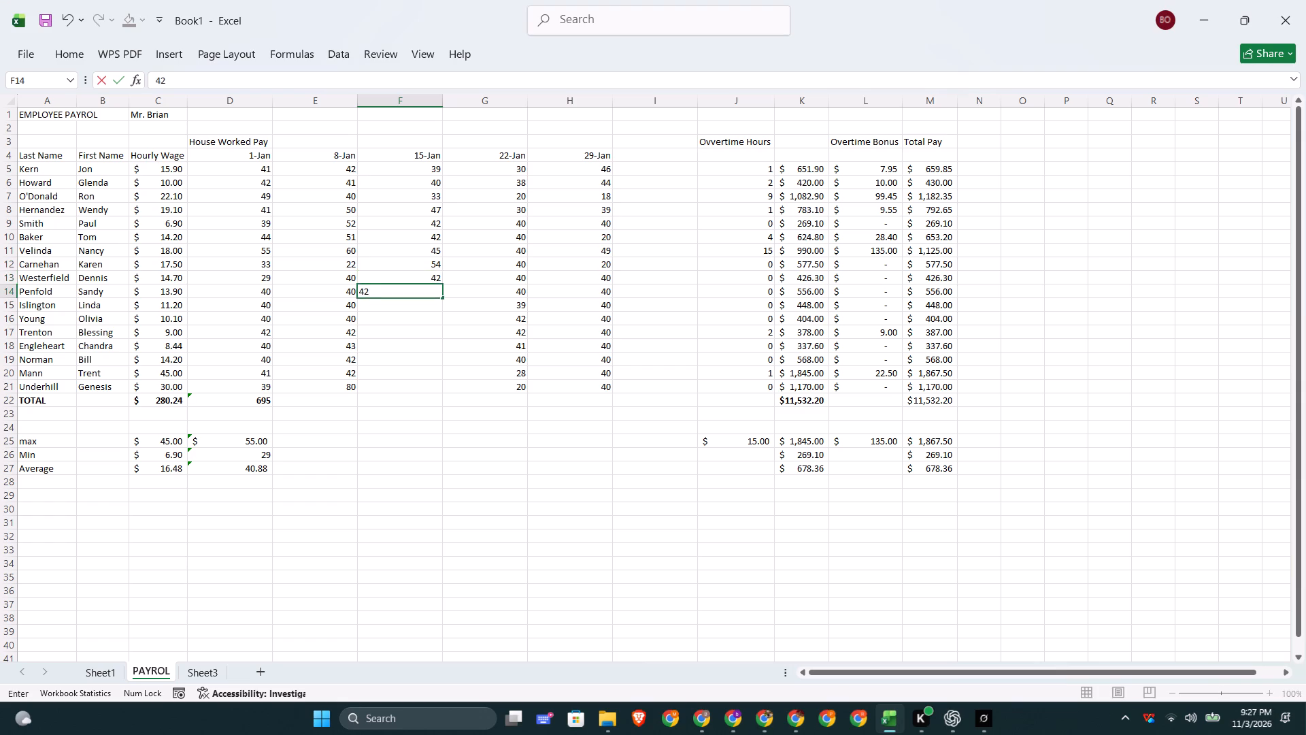
pyautogui.press('Down')
pyautogui.write('42')
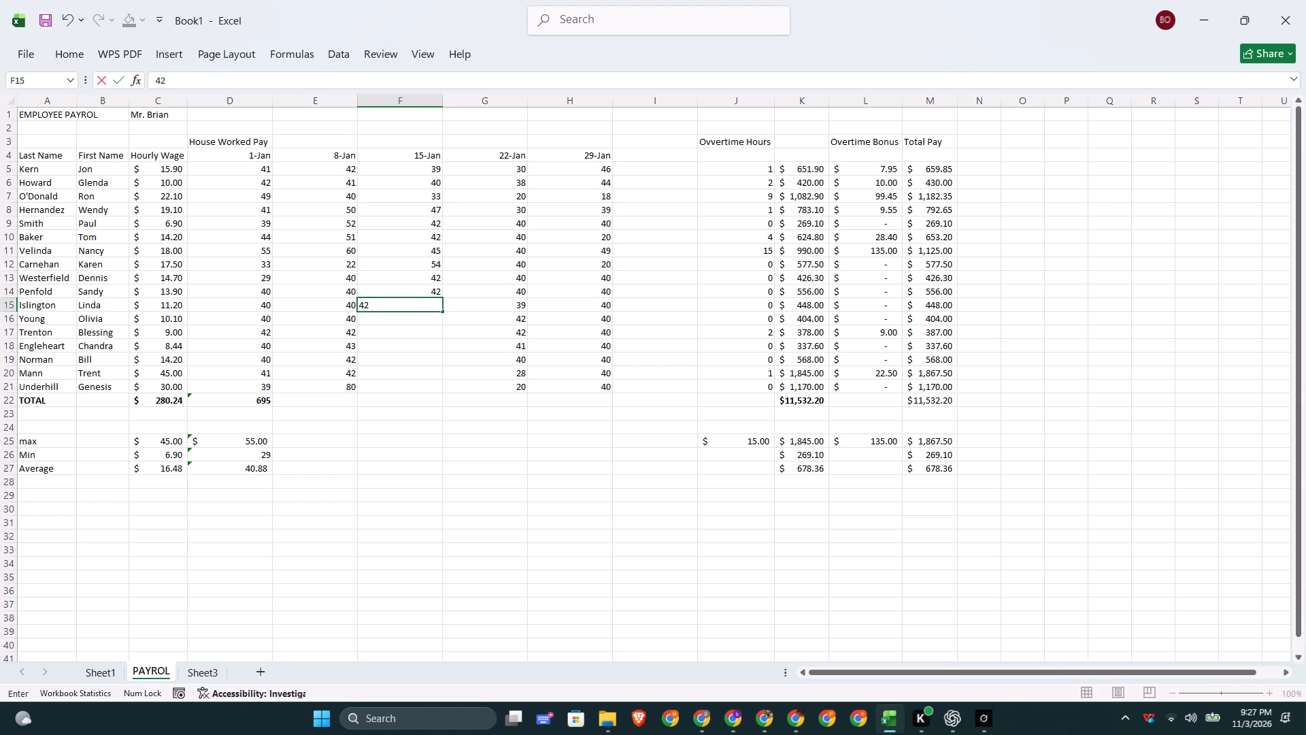
pyautogui.press('Down')
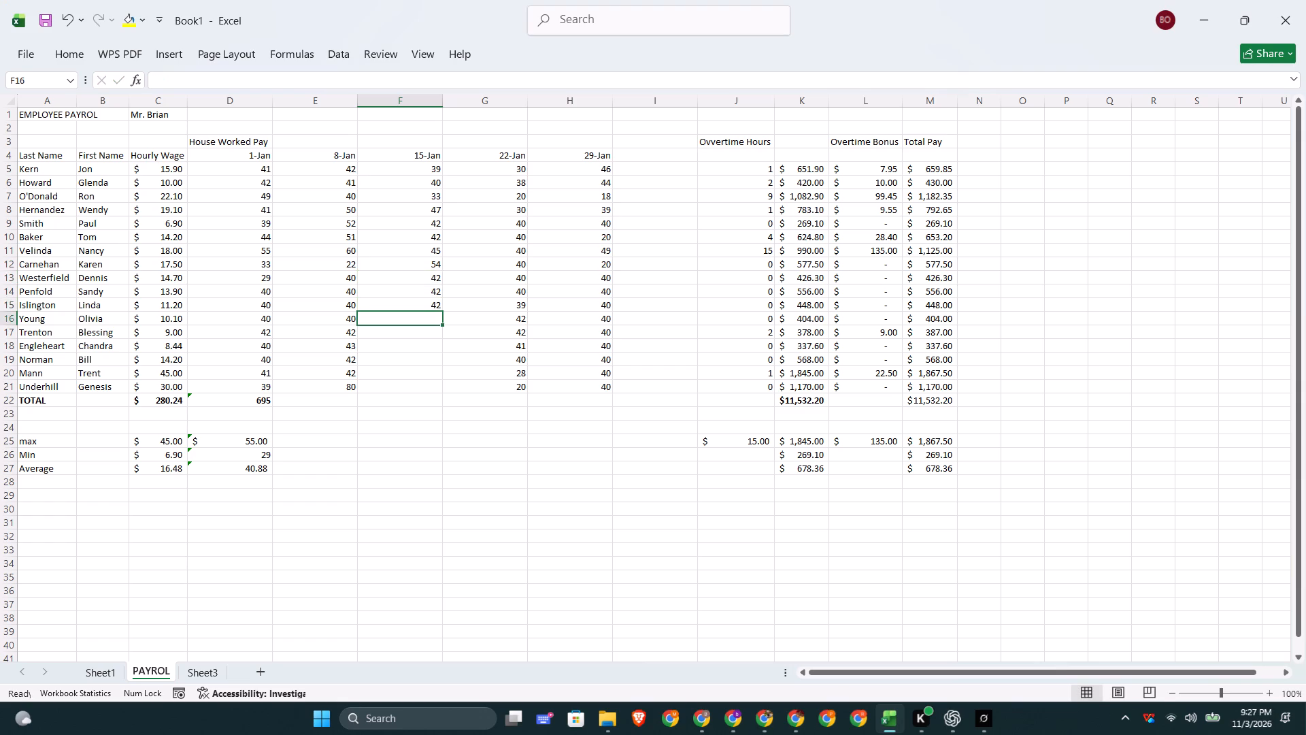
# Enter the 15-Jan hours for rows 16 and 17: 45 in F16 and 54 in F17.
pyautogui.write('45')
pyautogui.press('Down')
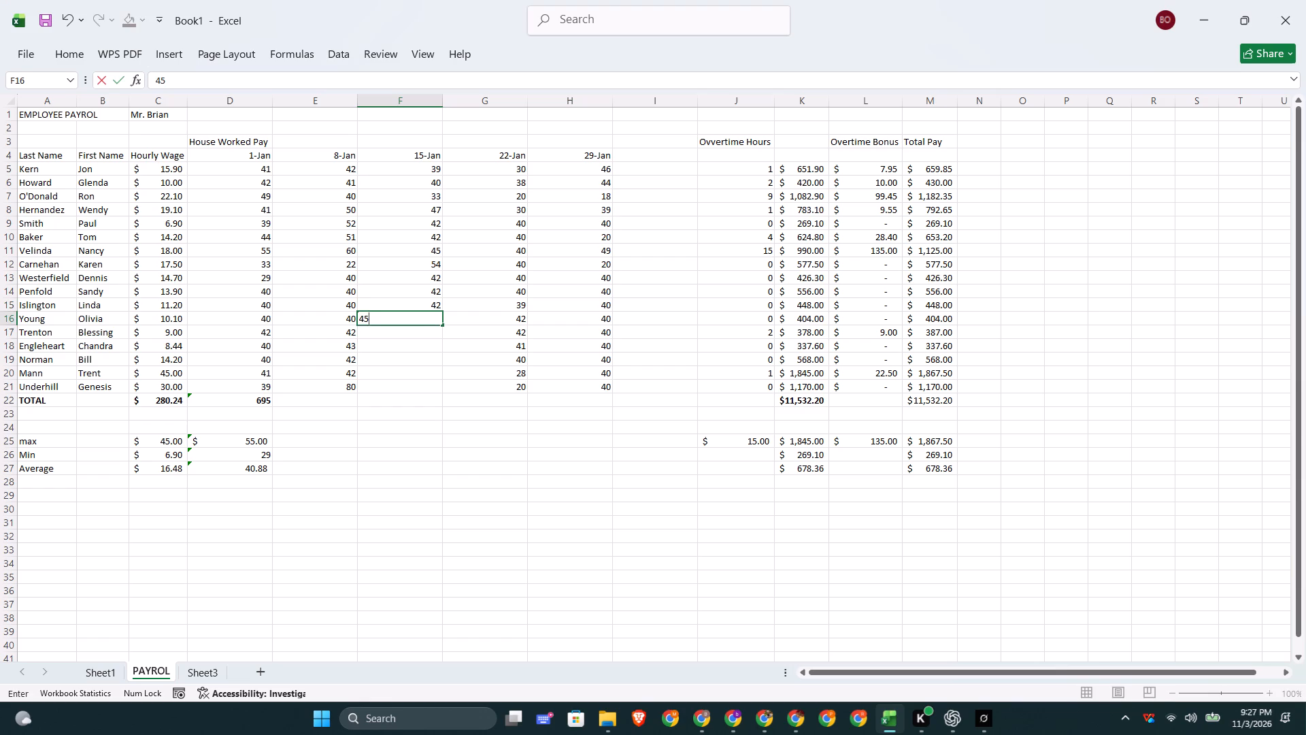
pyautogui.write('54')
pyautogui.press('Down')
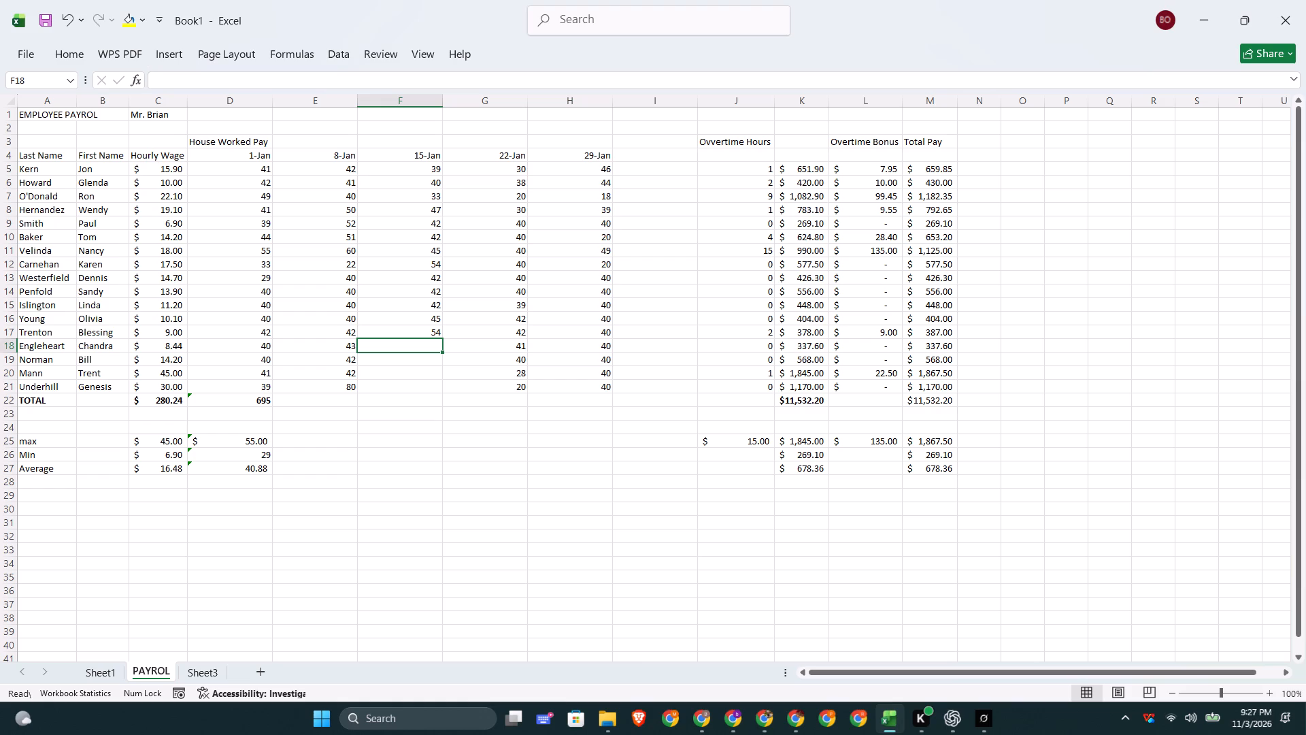
# Fill the 15-Jan hours from the last employee upward: 40 in F21, 40 in F20, 39 in F19 and 39 in F18.
pyautogui.click(399, 387)
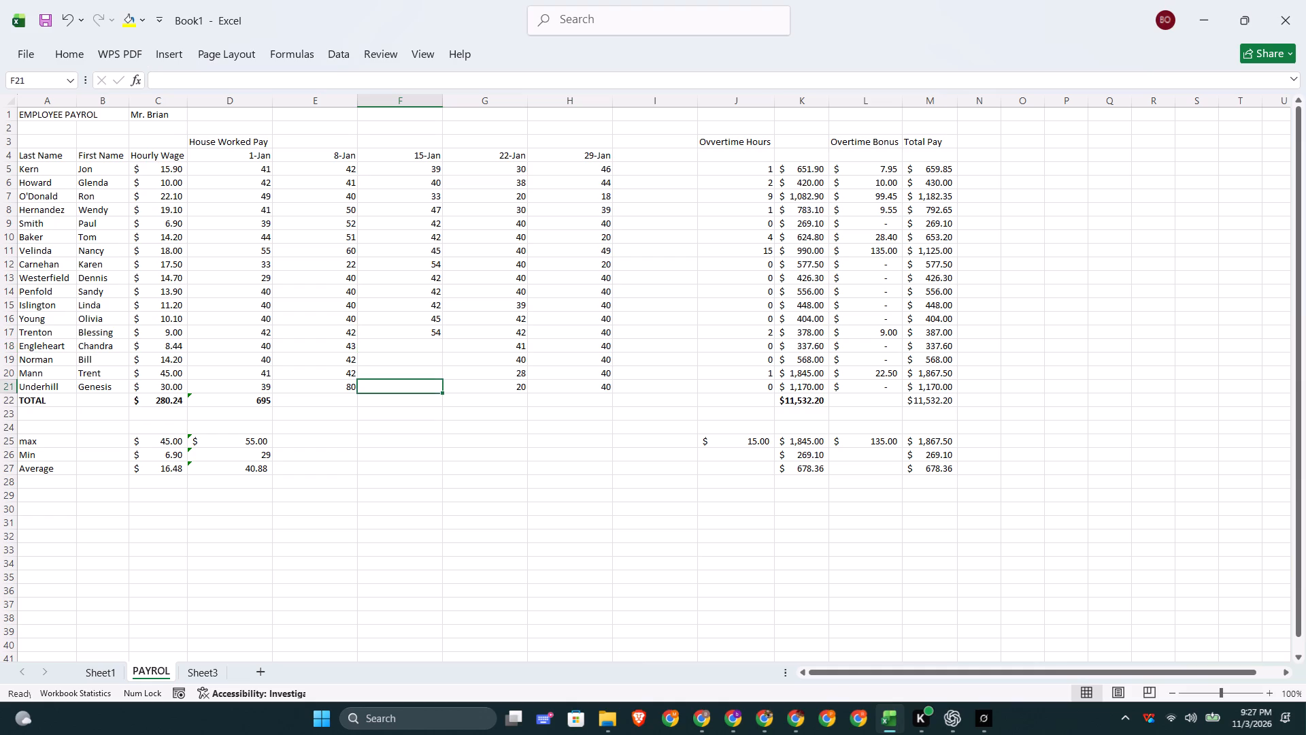
pyautogui.press('4')
pyautogui.press('0')
pyautogui.press('Up')
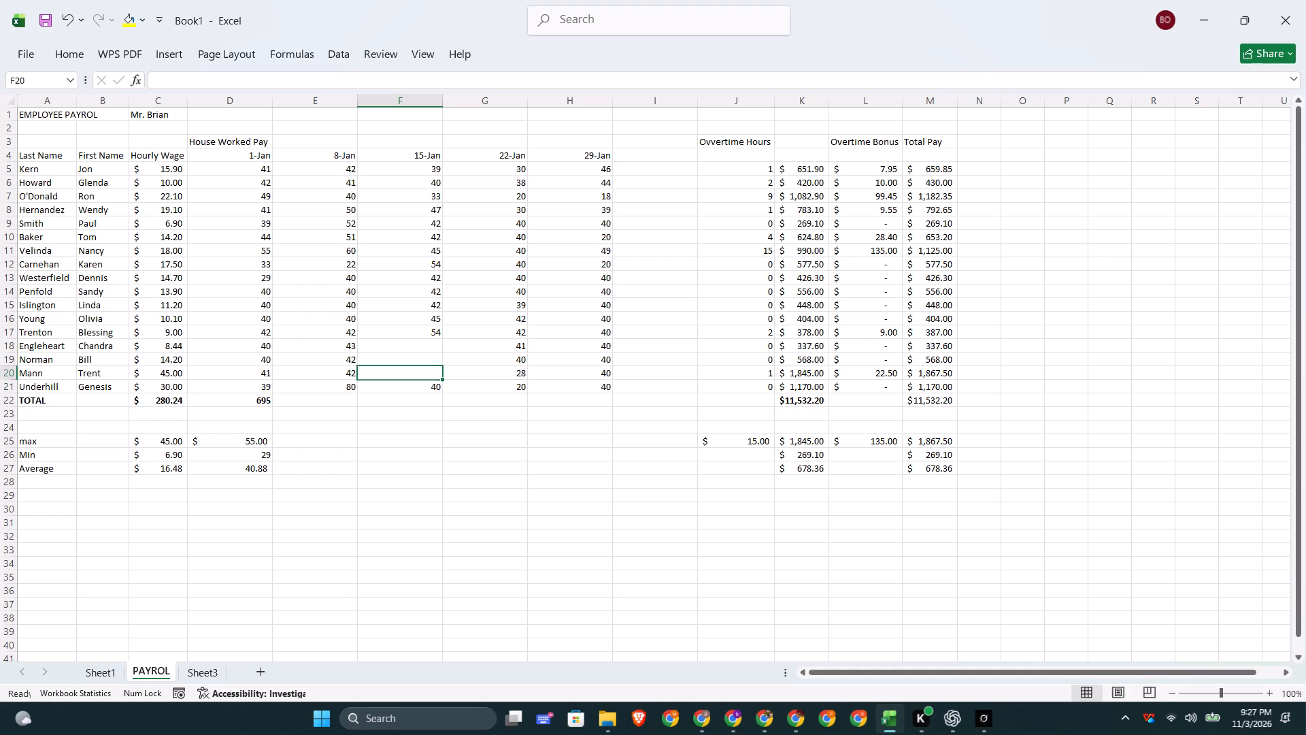
pyautogui.write('40')
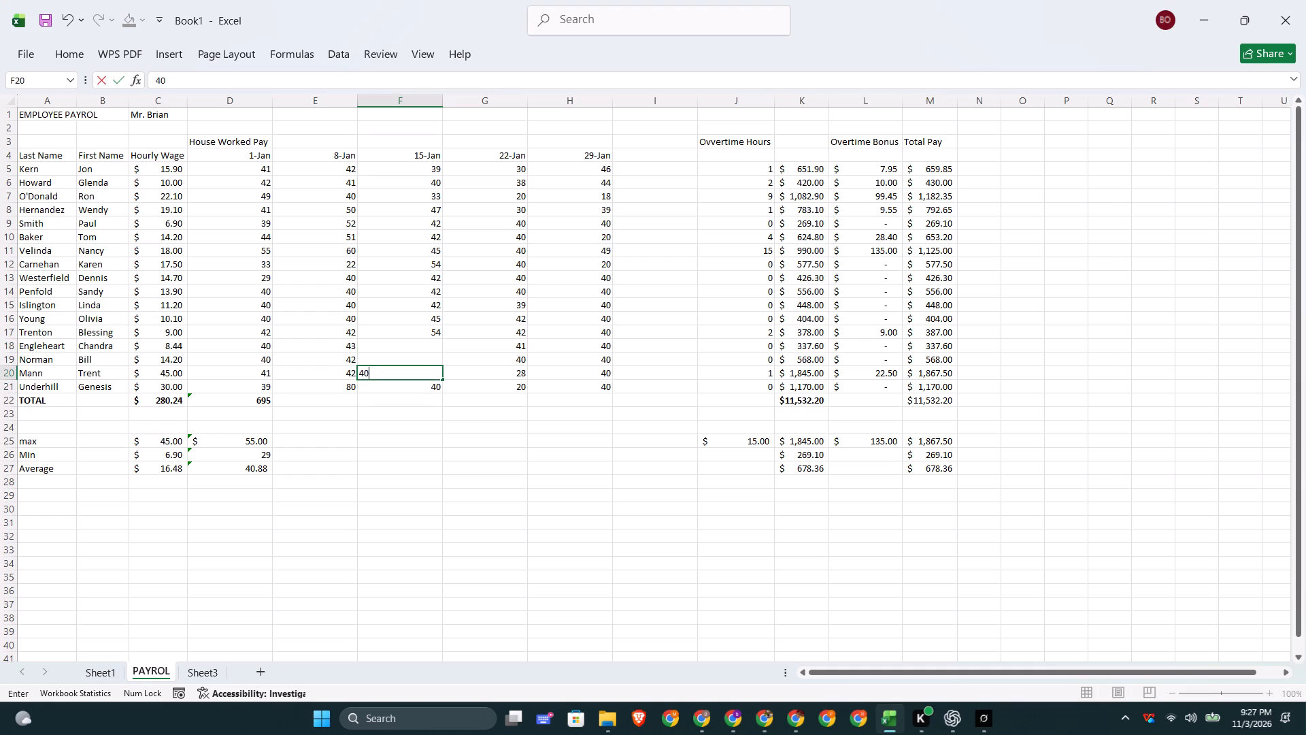
pyautogui.press('Up')
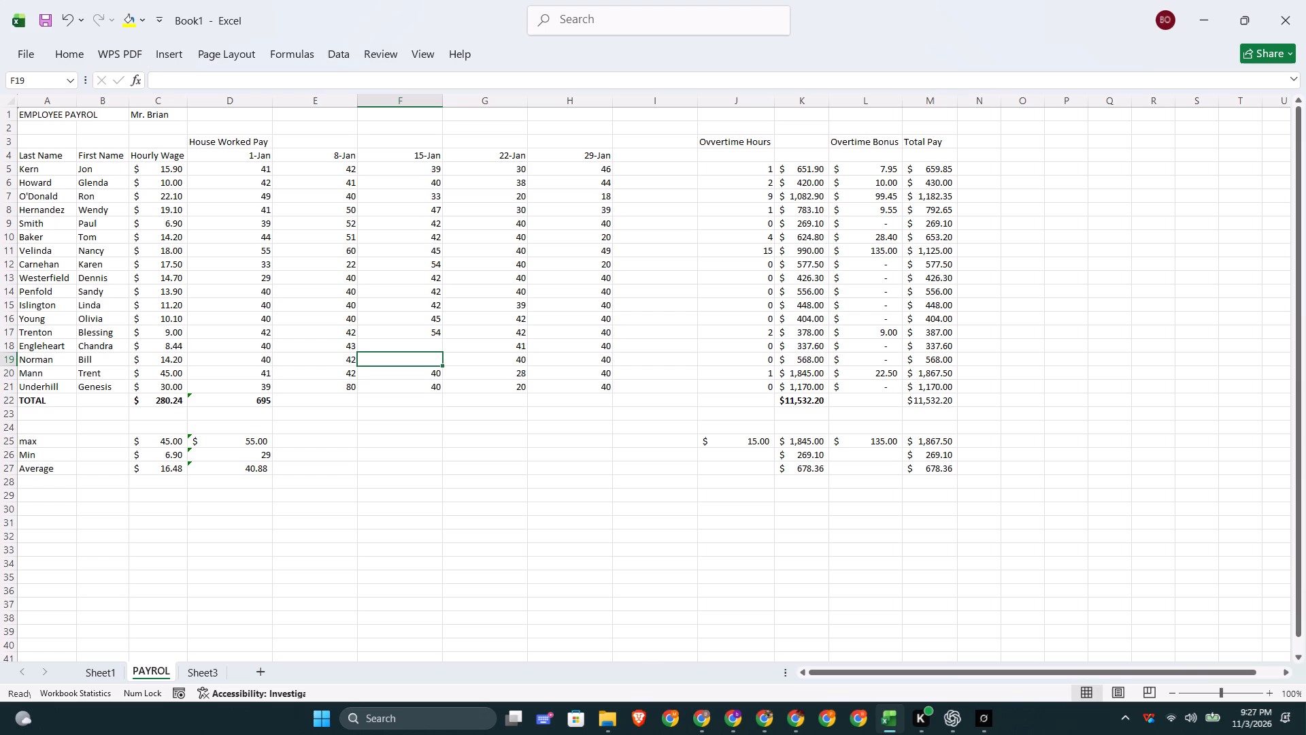
pyautogui.write('39')
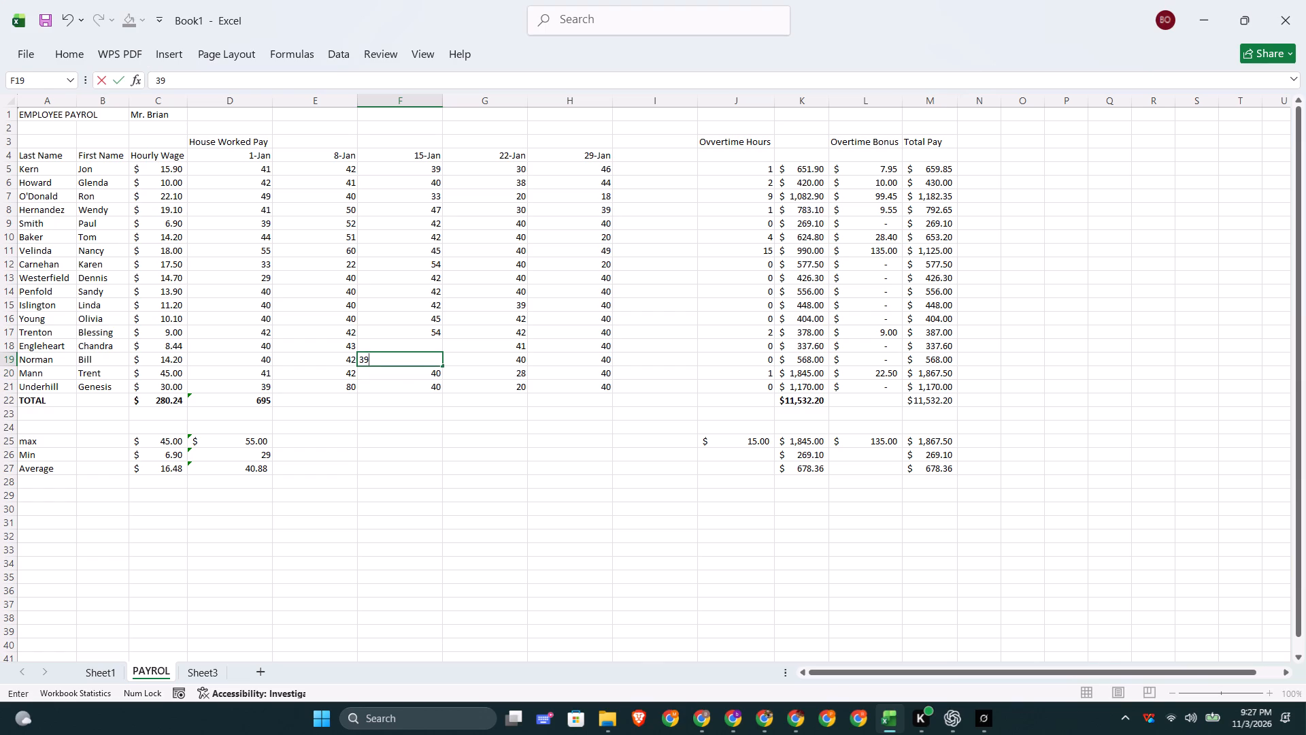
pyautogui.press('Up')
pyautogui.press('3')
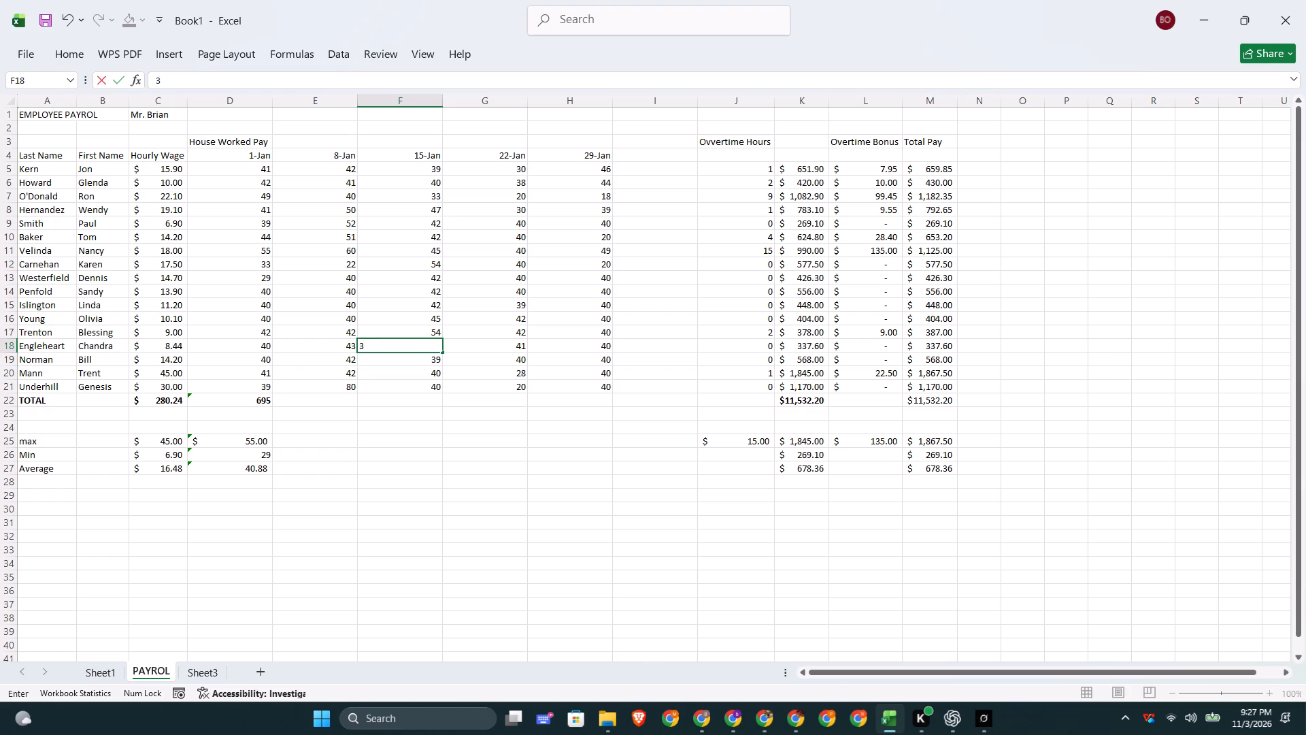
pyautogui.press('9')
pyautogui.press('Up')
# Replace the 15-Jan hours in rows 17 and 16, entering 39 in F17 and 41 in F16.
pyautogui.press('3')
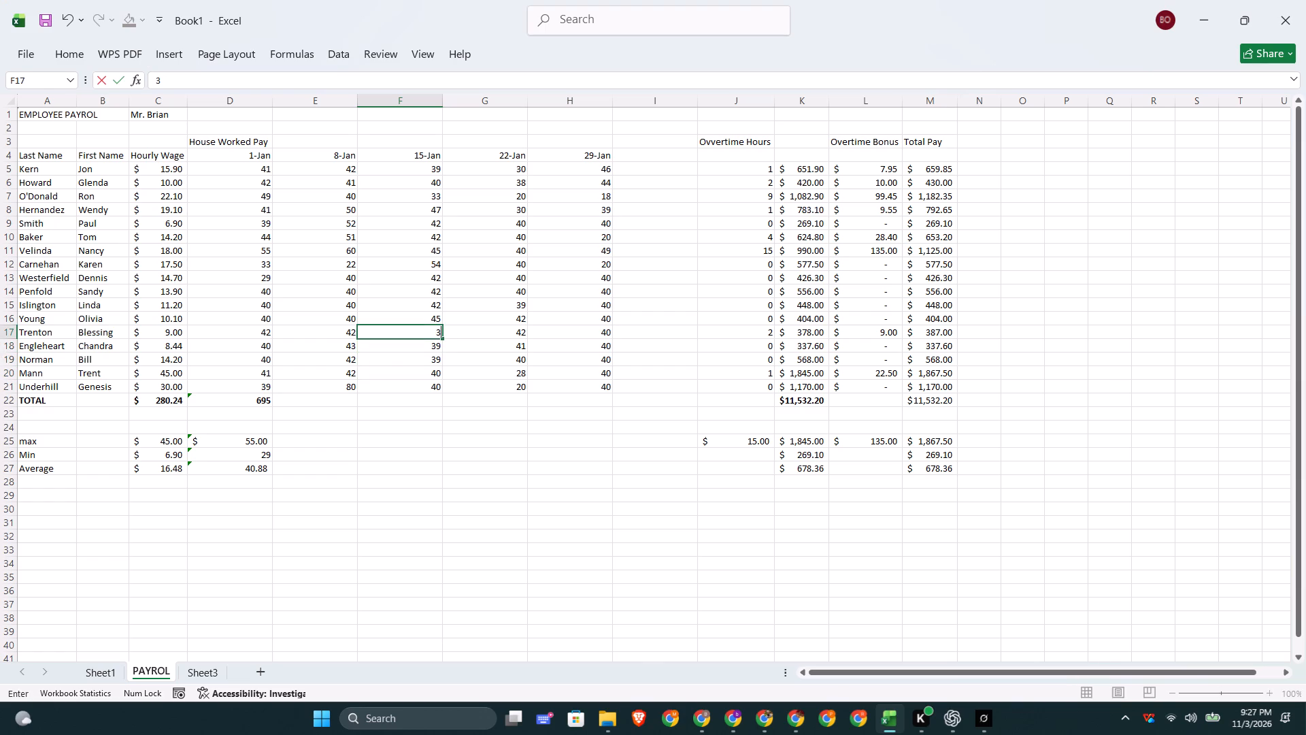
pyautogui.press('9')
pyautogui.press('Up')
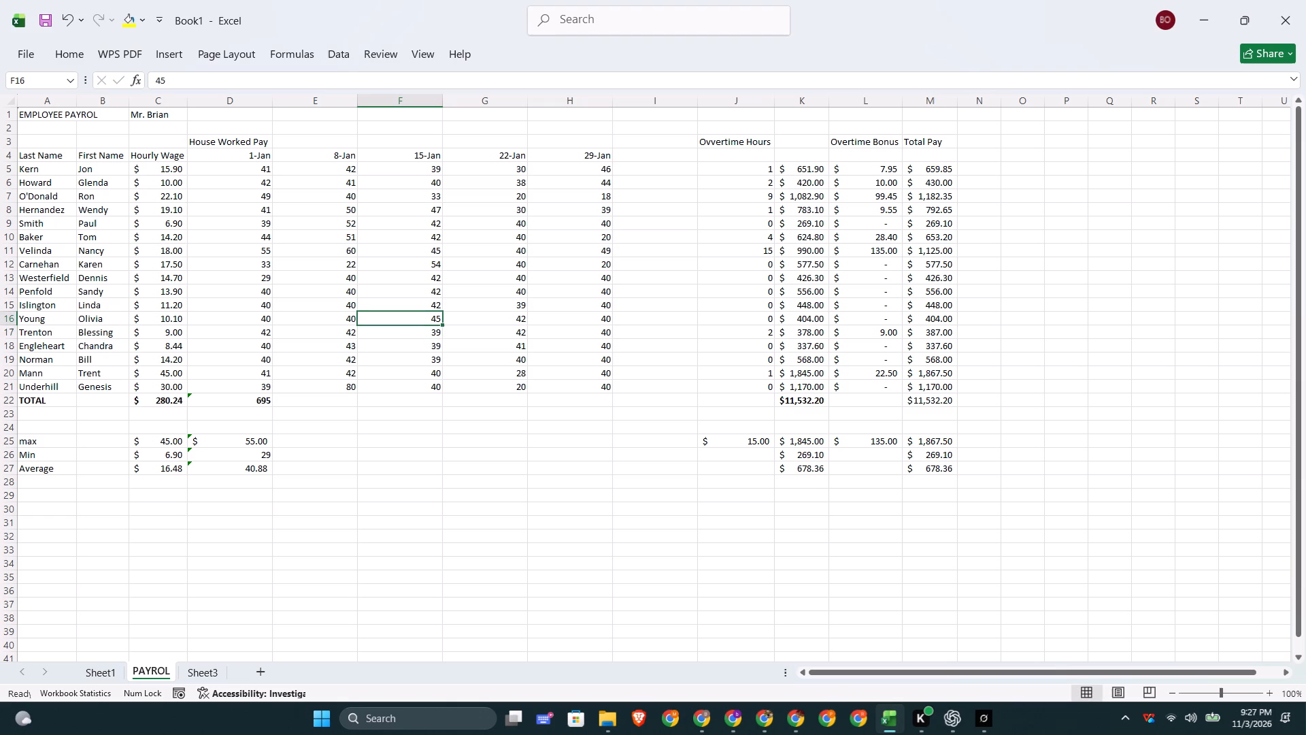
pyautogui.write('41')
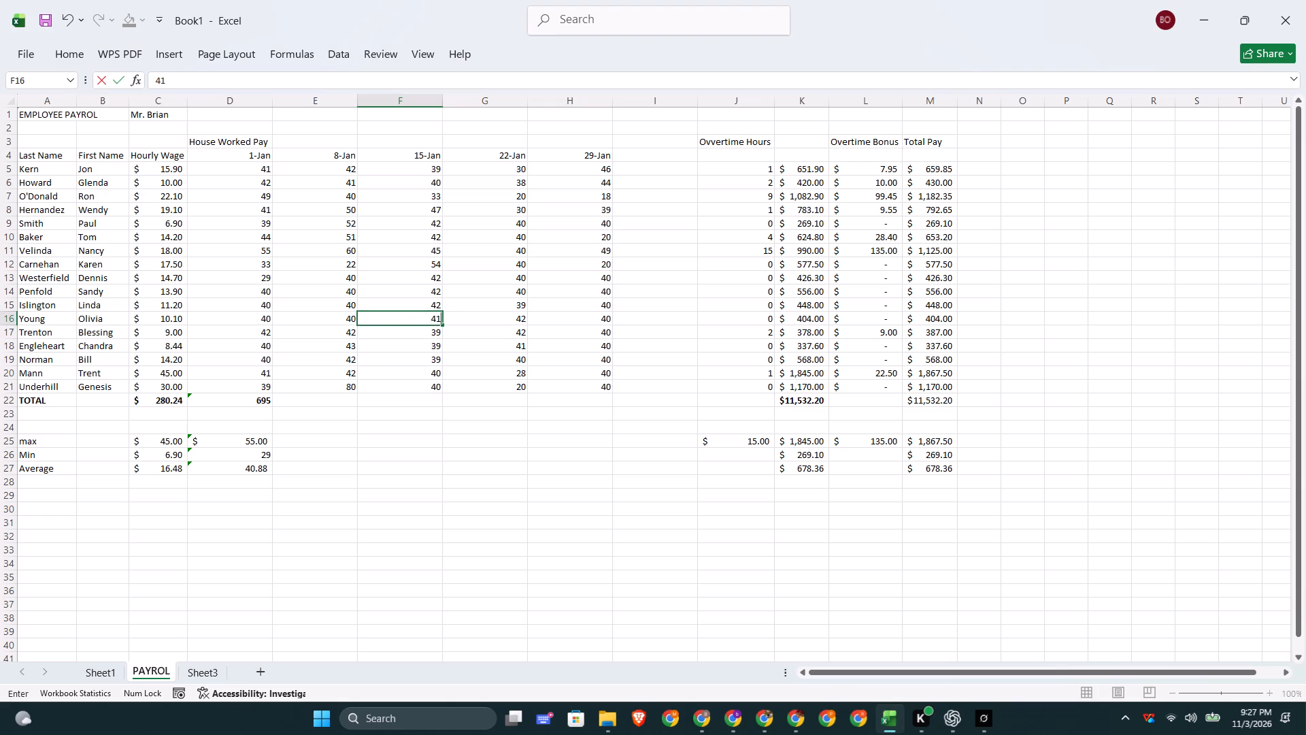
pyautogui.press('Up')
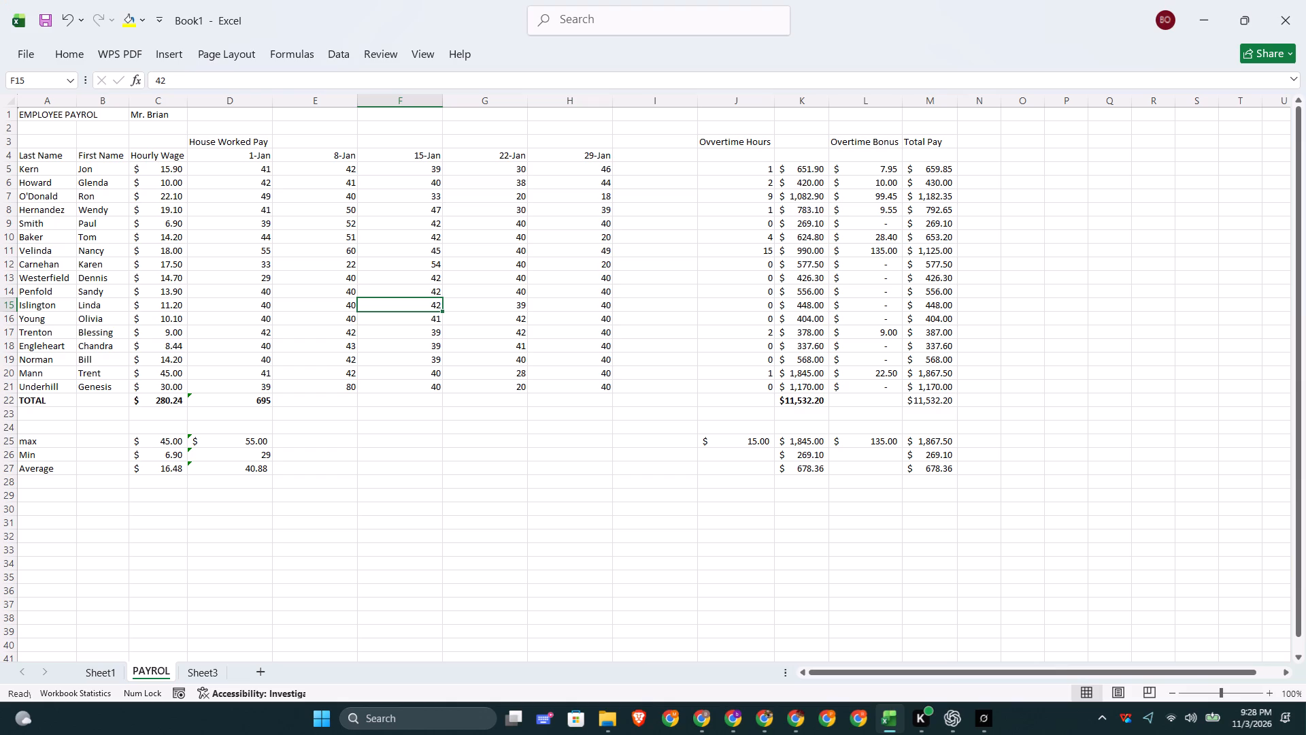
pyautogui.click(399, 410)
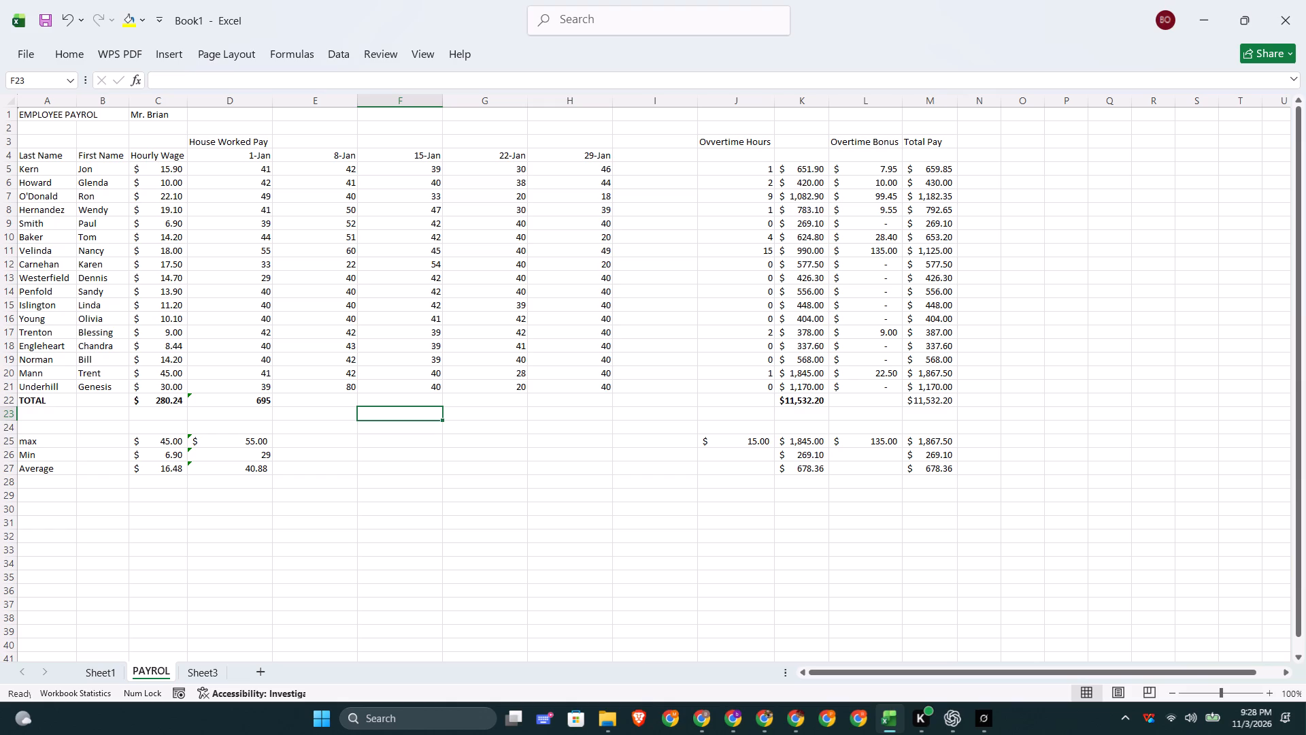
# Delete the empty column I between the 29-Jan hours and the overtime hours.
pyautogui.click(651, 106)
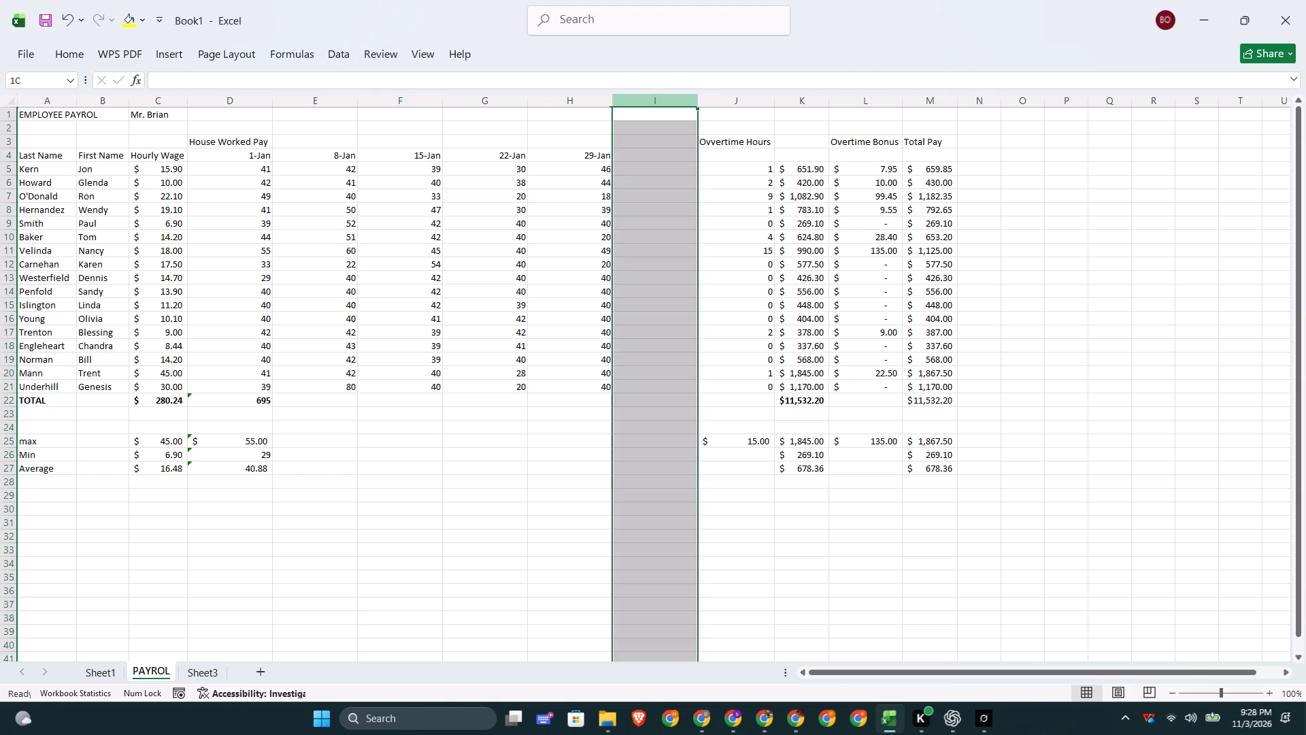
pyautogui.rightClick(652, 104)
pyautogui.click(714, 284)
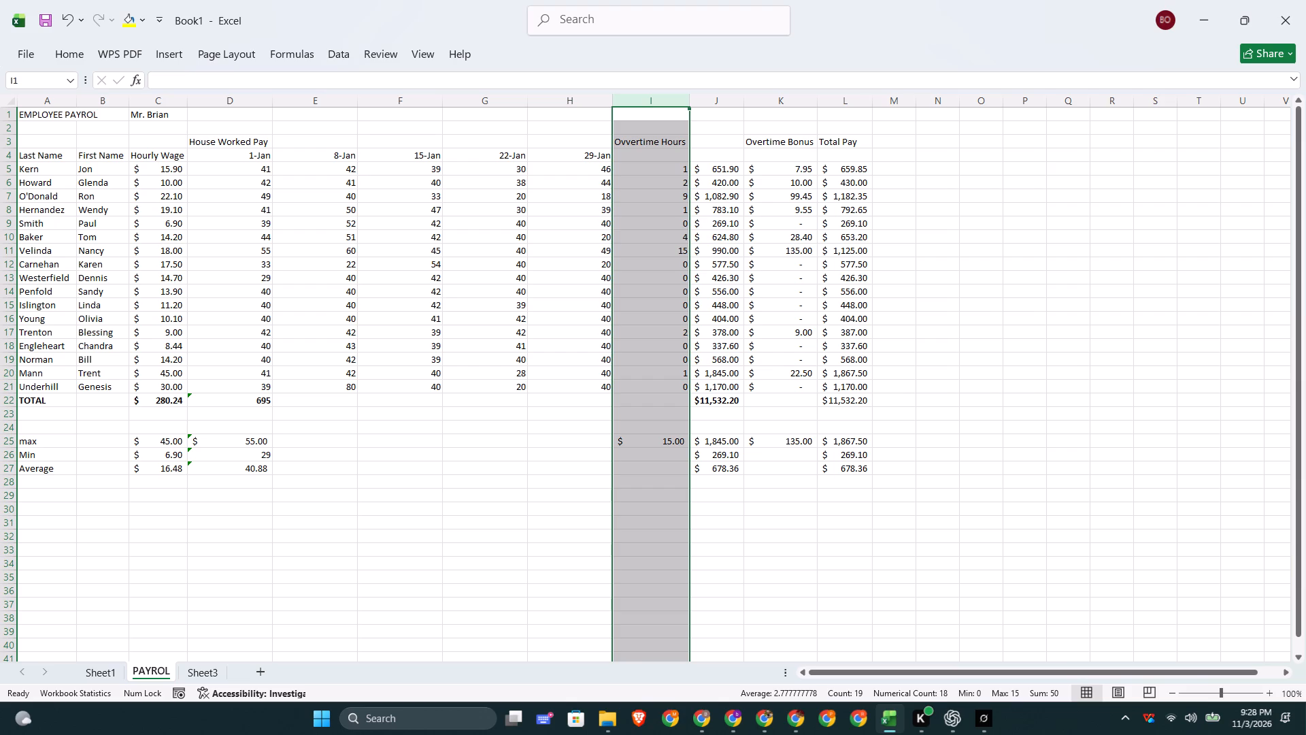
pyautogui.click(1002, 251)
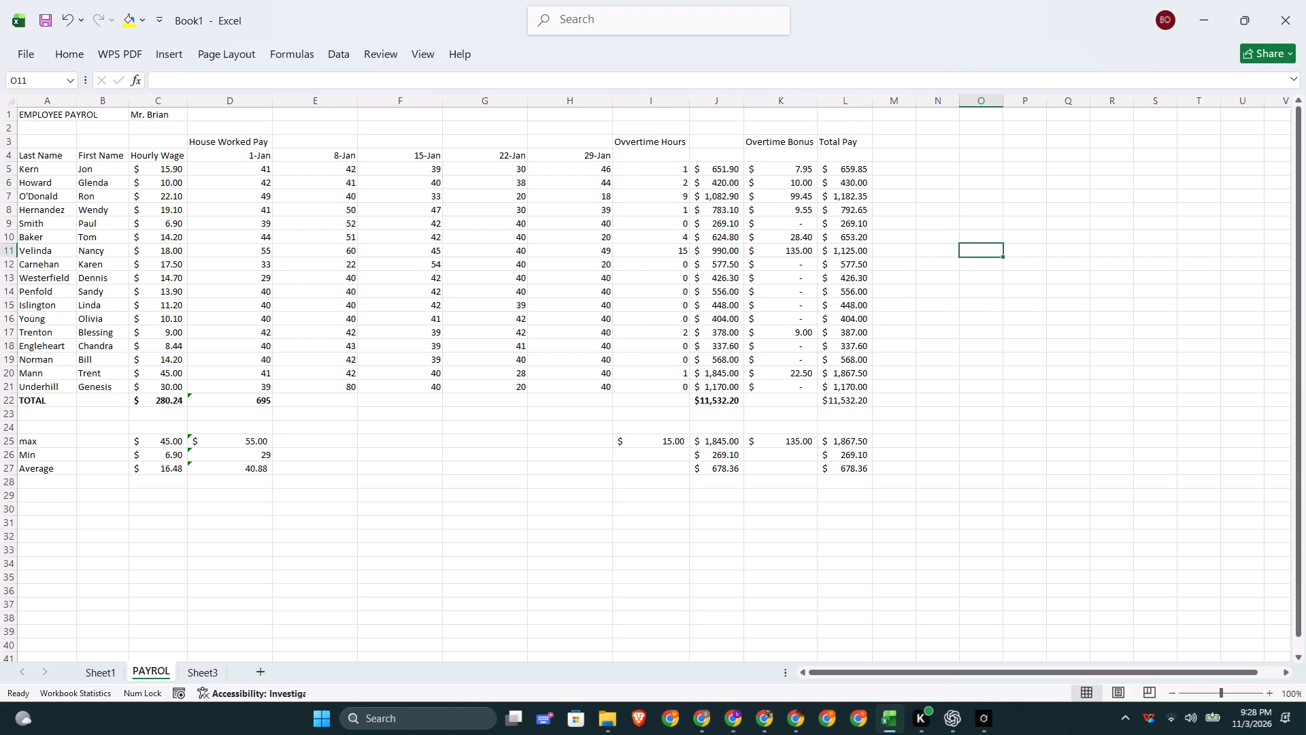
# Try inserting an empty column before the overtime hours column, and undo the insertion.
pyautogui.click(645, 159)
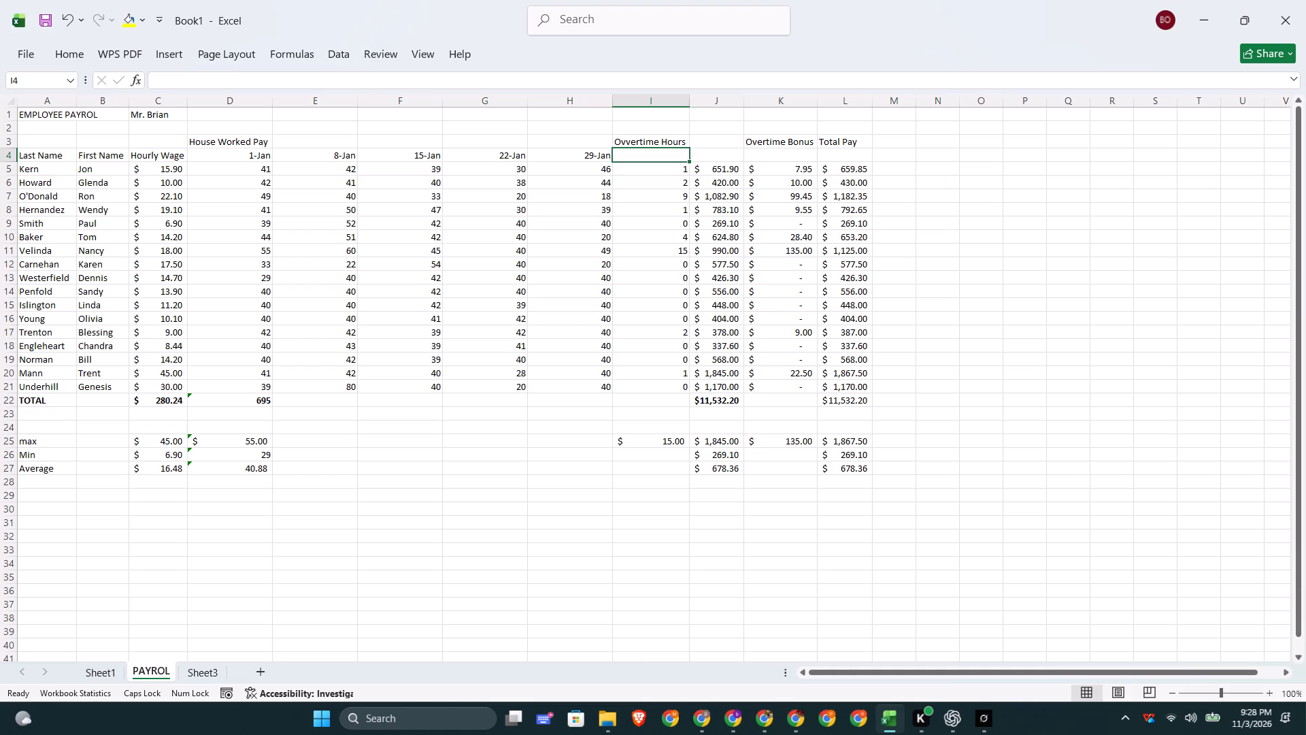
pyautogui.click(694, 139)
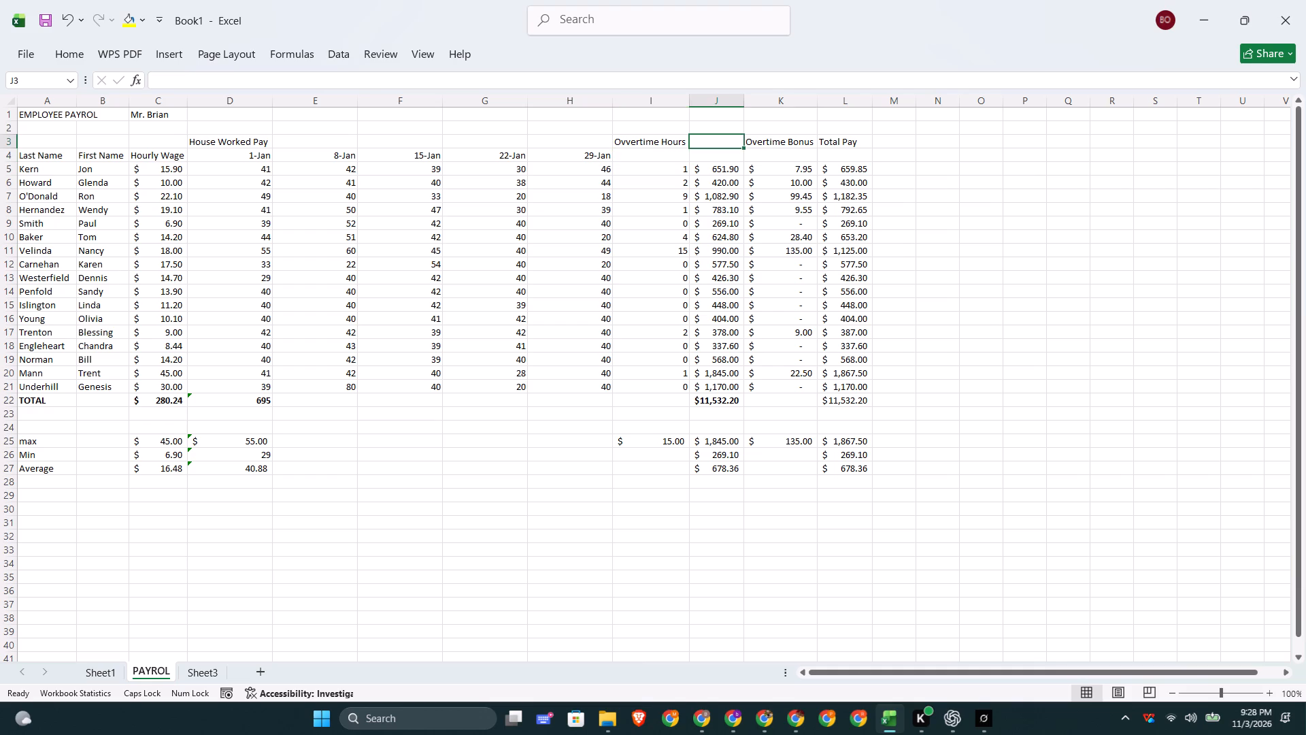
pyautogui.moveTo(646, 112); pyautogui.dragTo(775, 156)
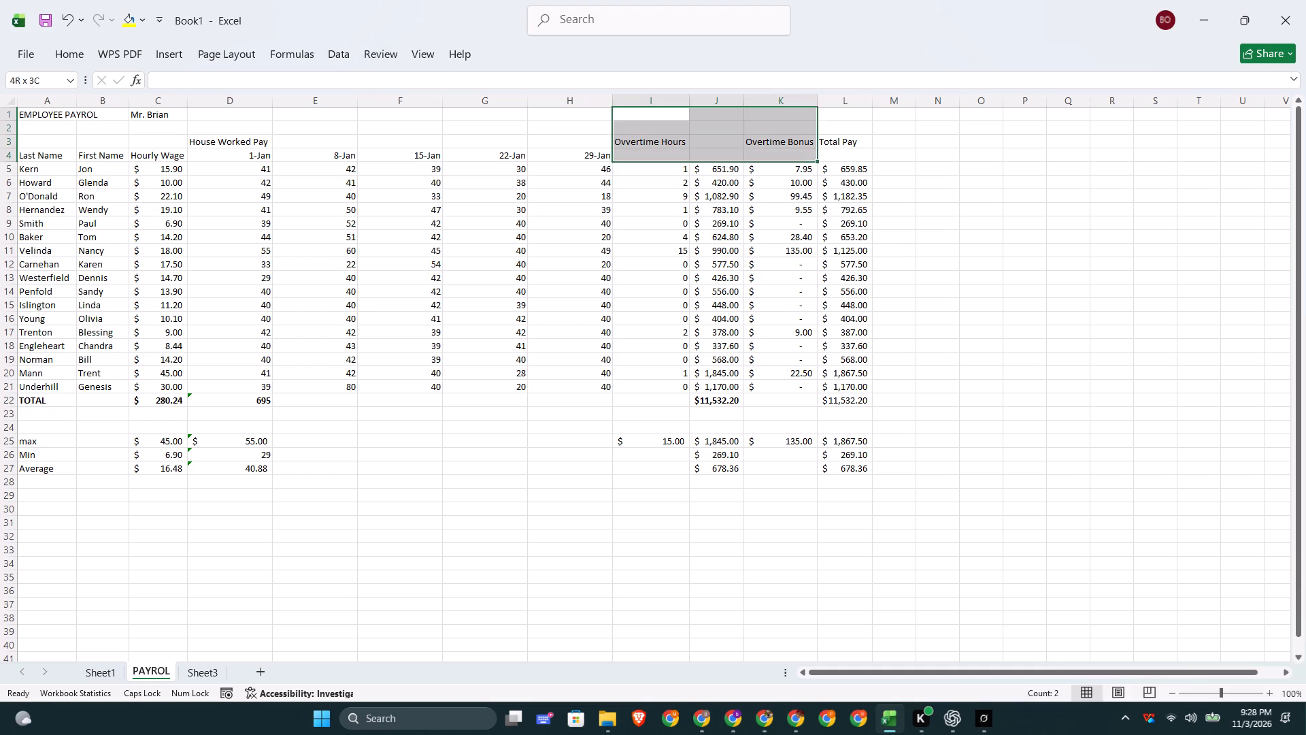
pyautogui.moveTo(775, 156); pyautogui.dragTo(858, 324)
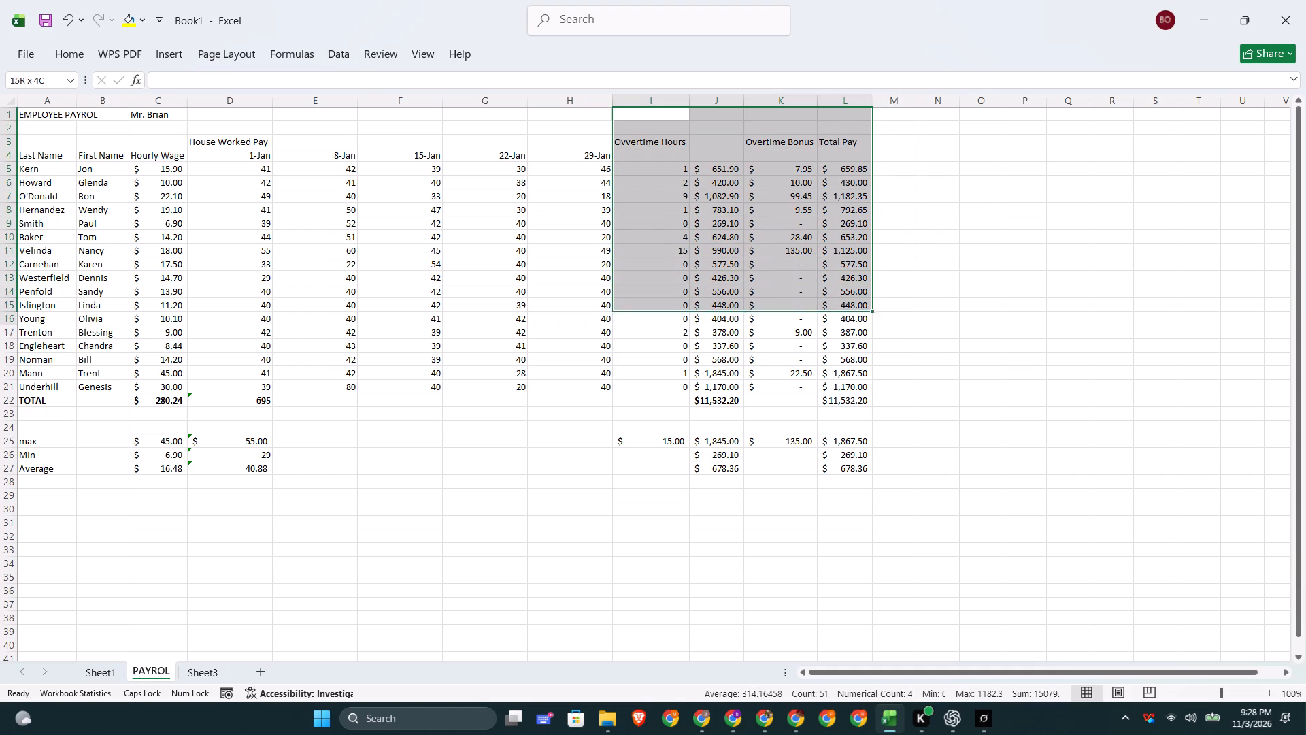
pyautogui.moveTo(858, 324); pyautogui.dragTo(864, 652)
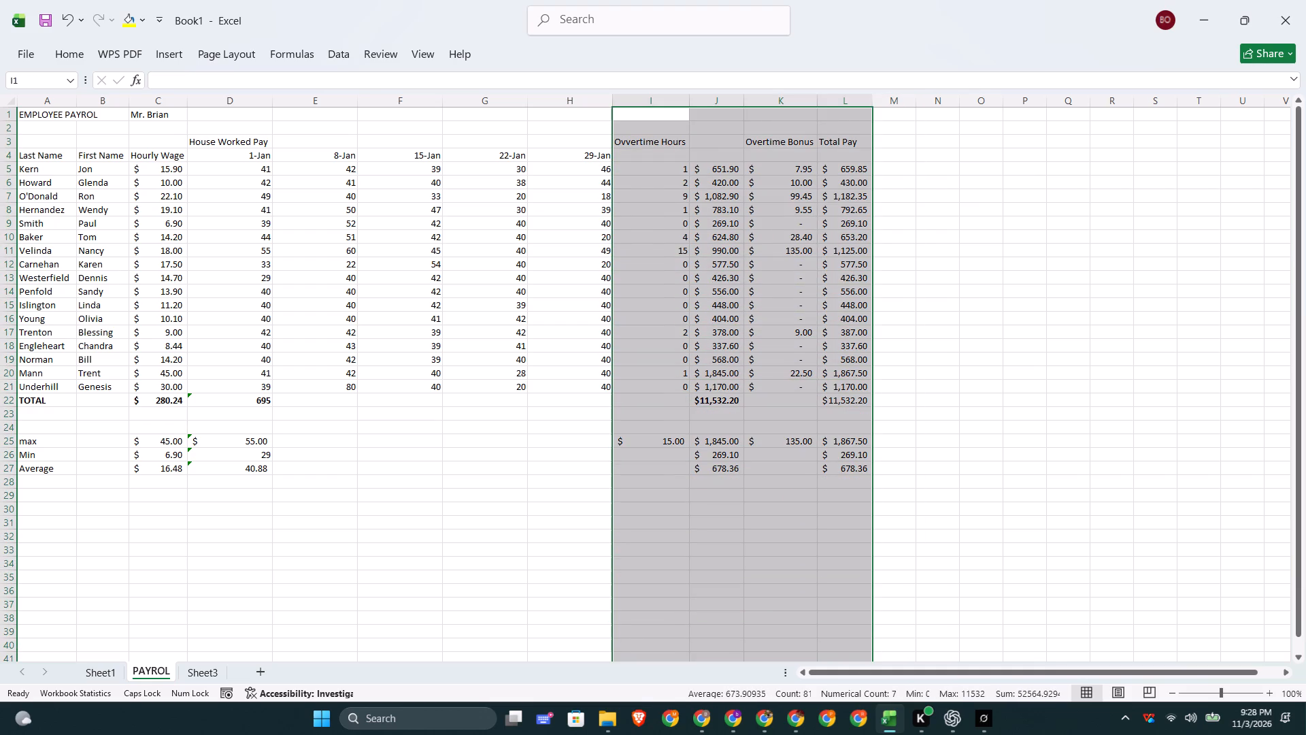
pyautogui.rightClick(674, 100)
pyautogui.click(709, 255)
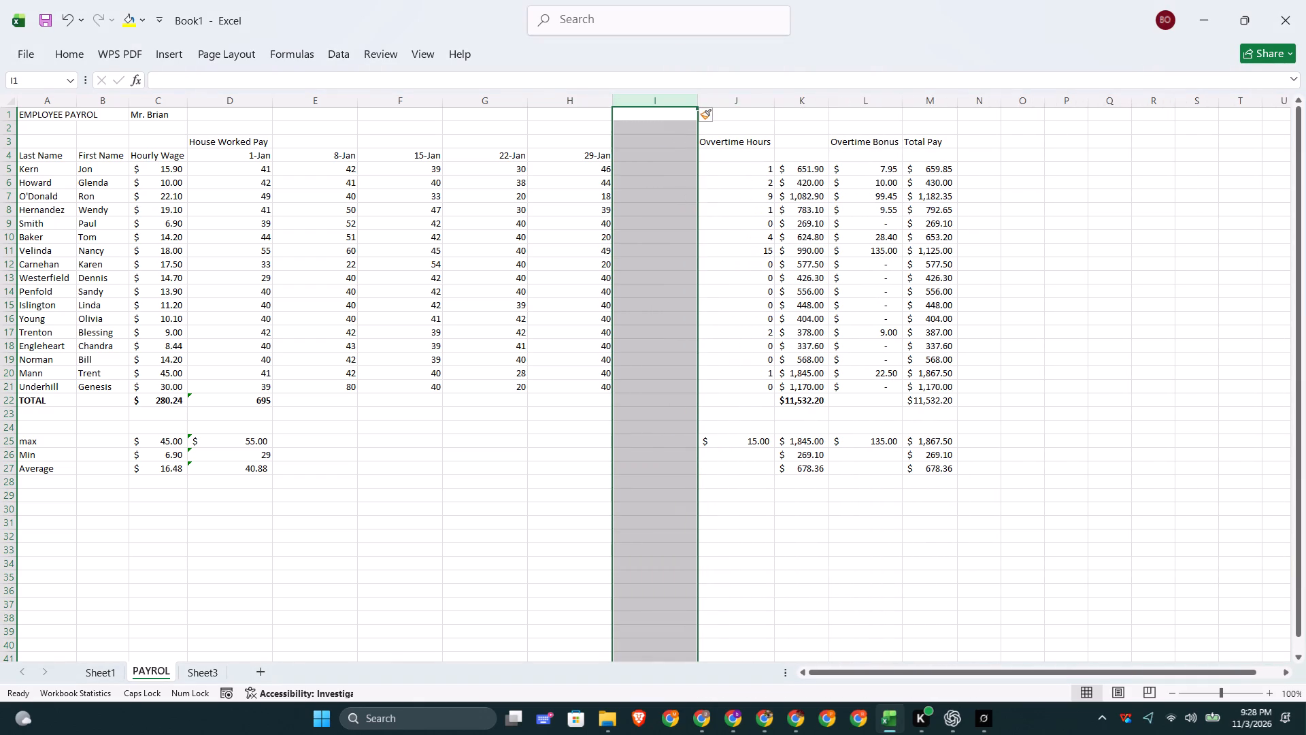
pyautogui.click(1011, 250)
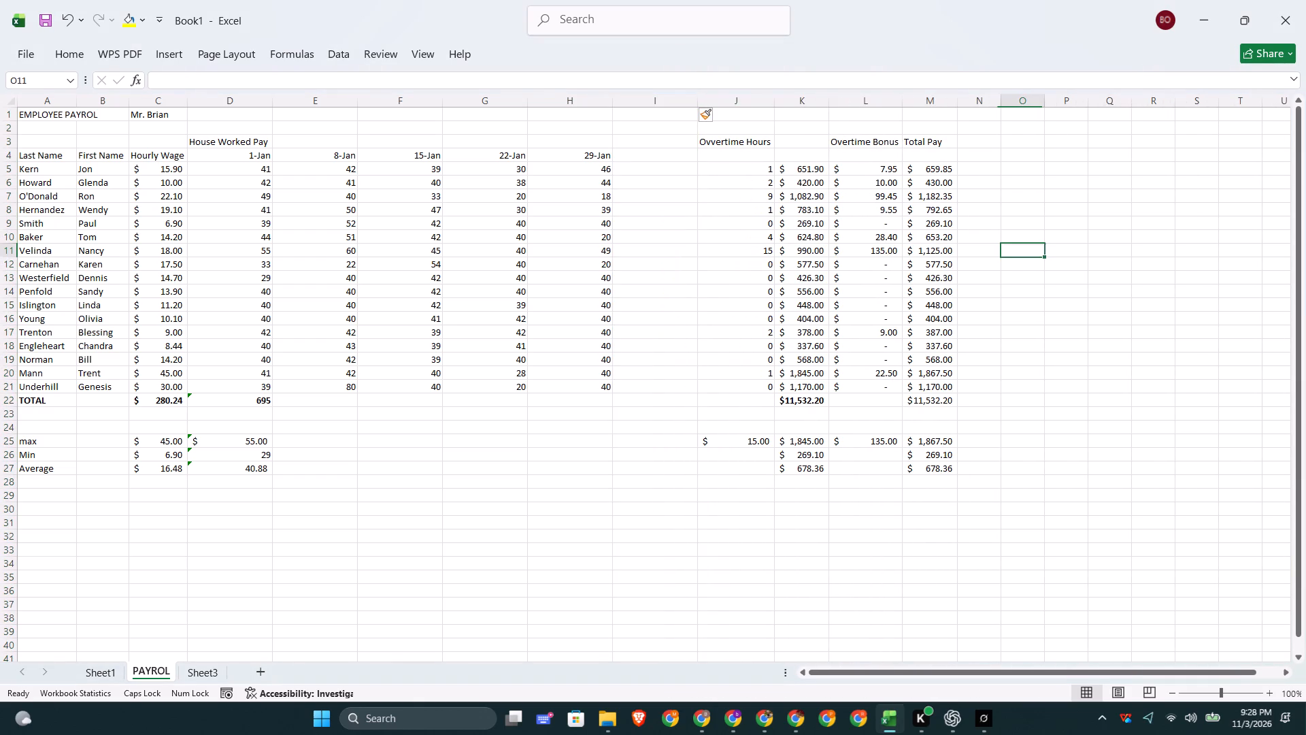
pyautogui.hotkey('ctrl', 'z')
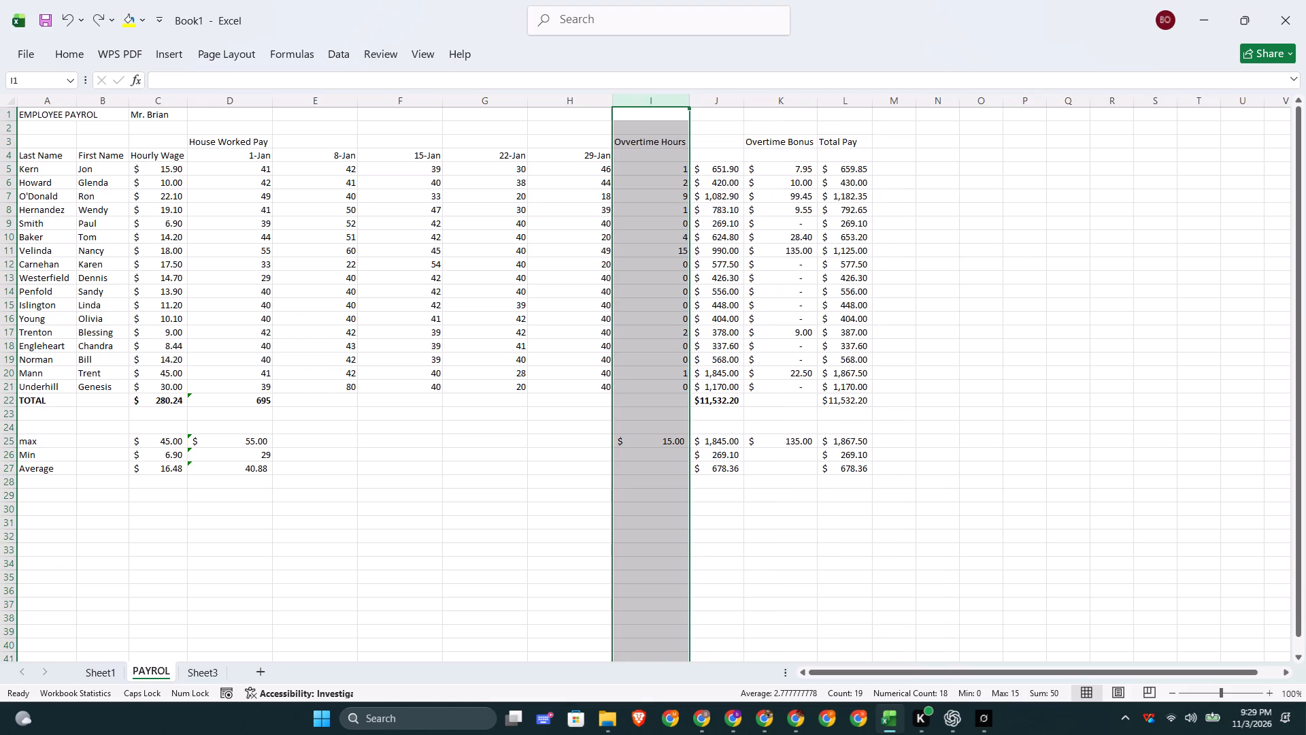
# Insert three empty columns directly after the overtime hours column.
pyautogui.rightClick(703, 101)
pyautogui.click(744, 253)
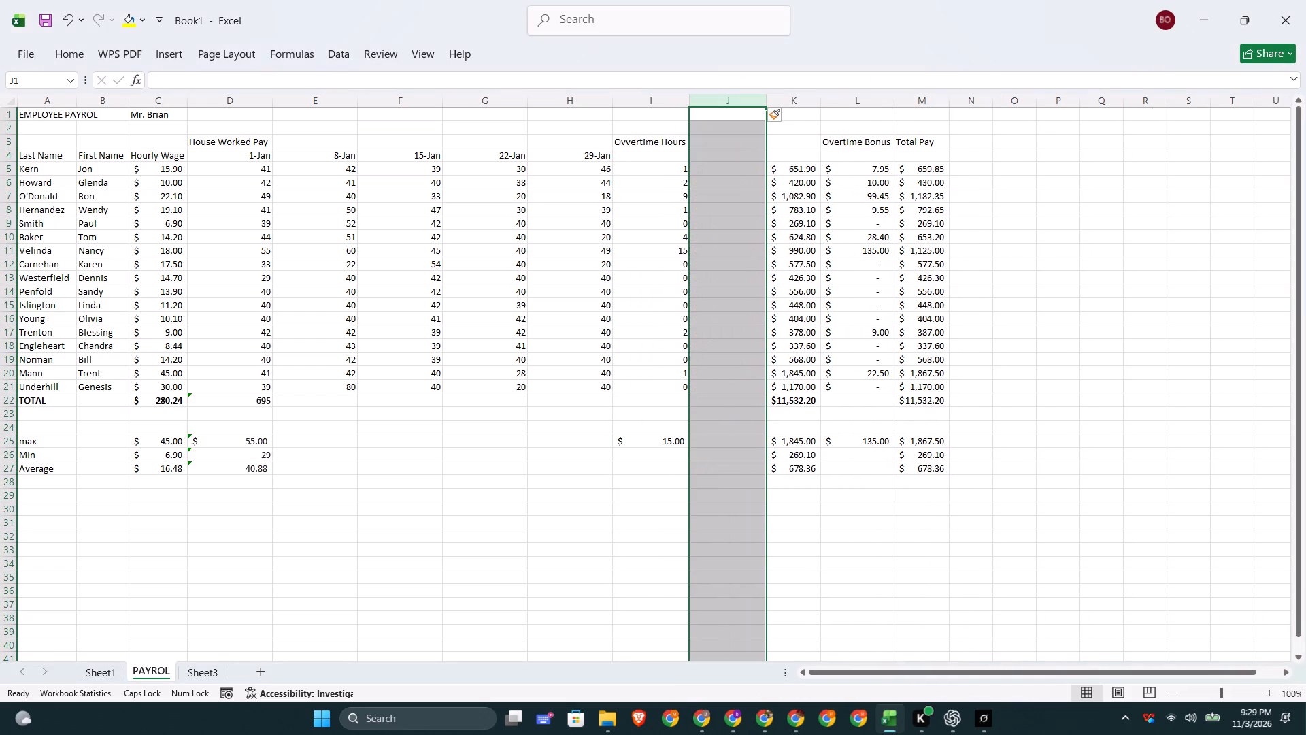
pyautogui.rightClick(744, 101)
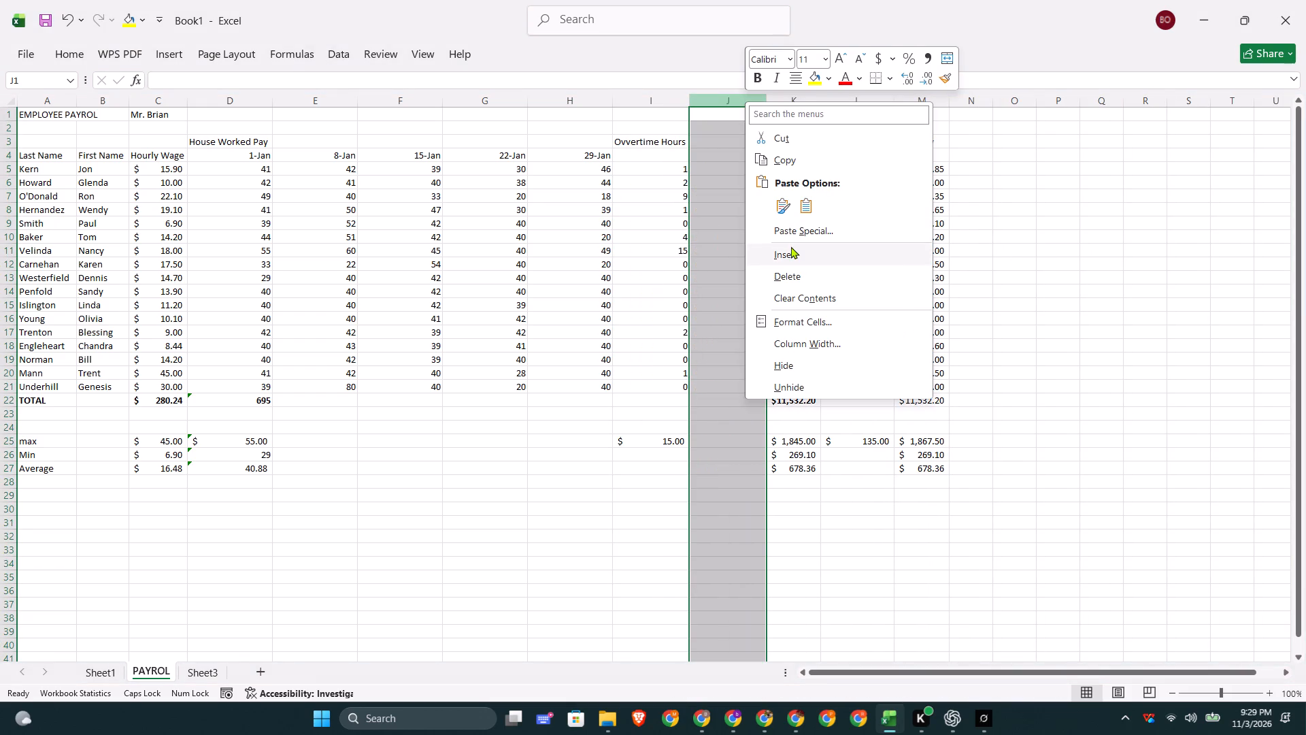
pyautogui.click(791, 247)
pyautogui.rightClick(750, 100)
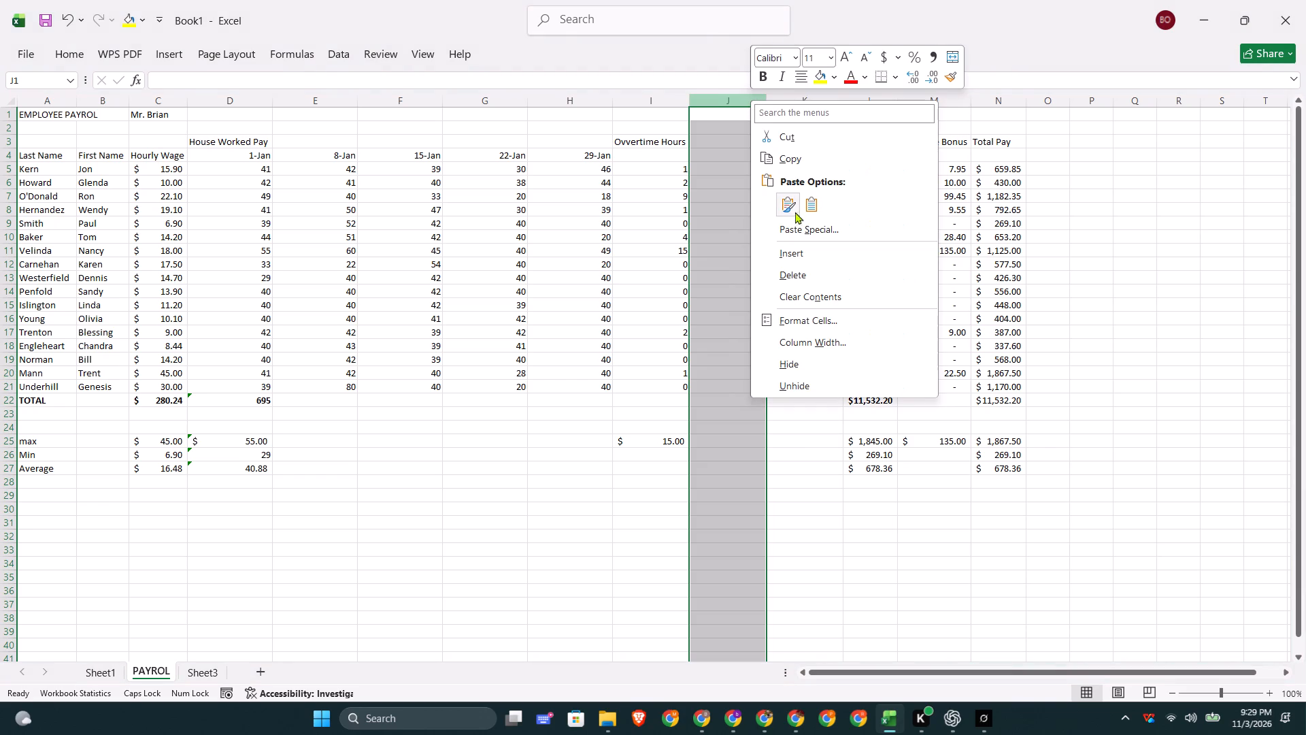
pyautogui.click(793, 247)
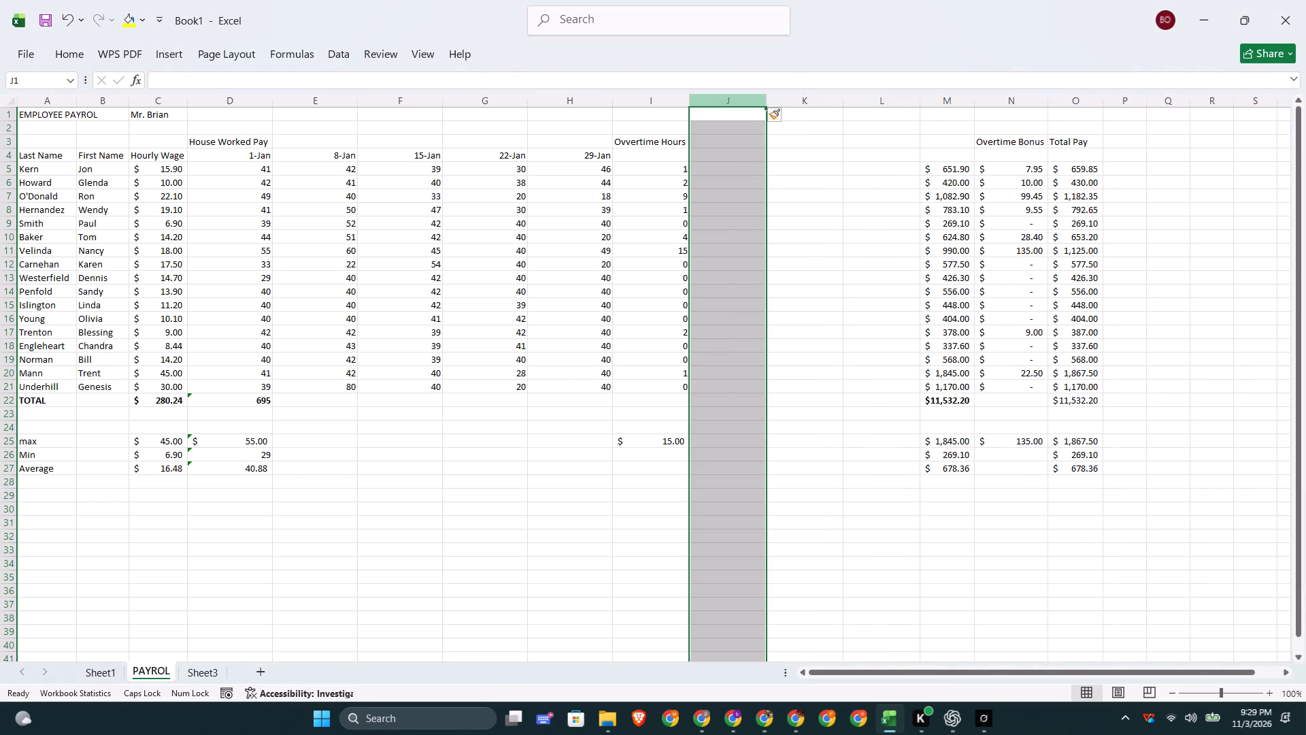
pyautogui.rightClick(740, 102)
pyautogui.click(706, 151)
pyautogui.click(706, 151)
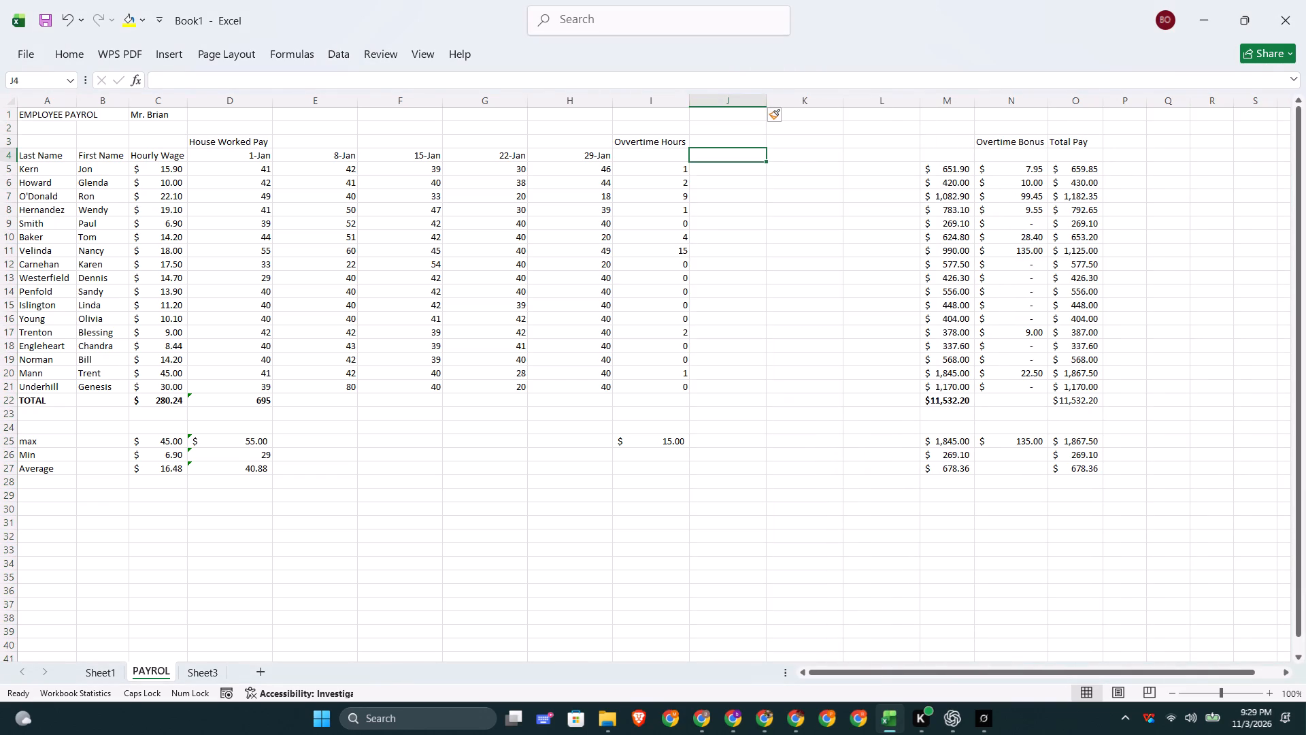
# Enter the date 1-Jan in I4 as the first week under the overtime hours heading.
pyautogui.click(660, 158)
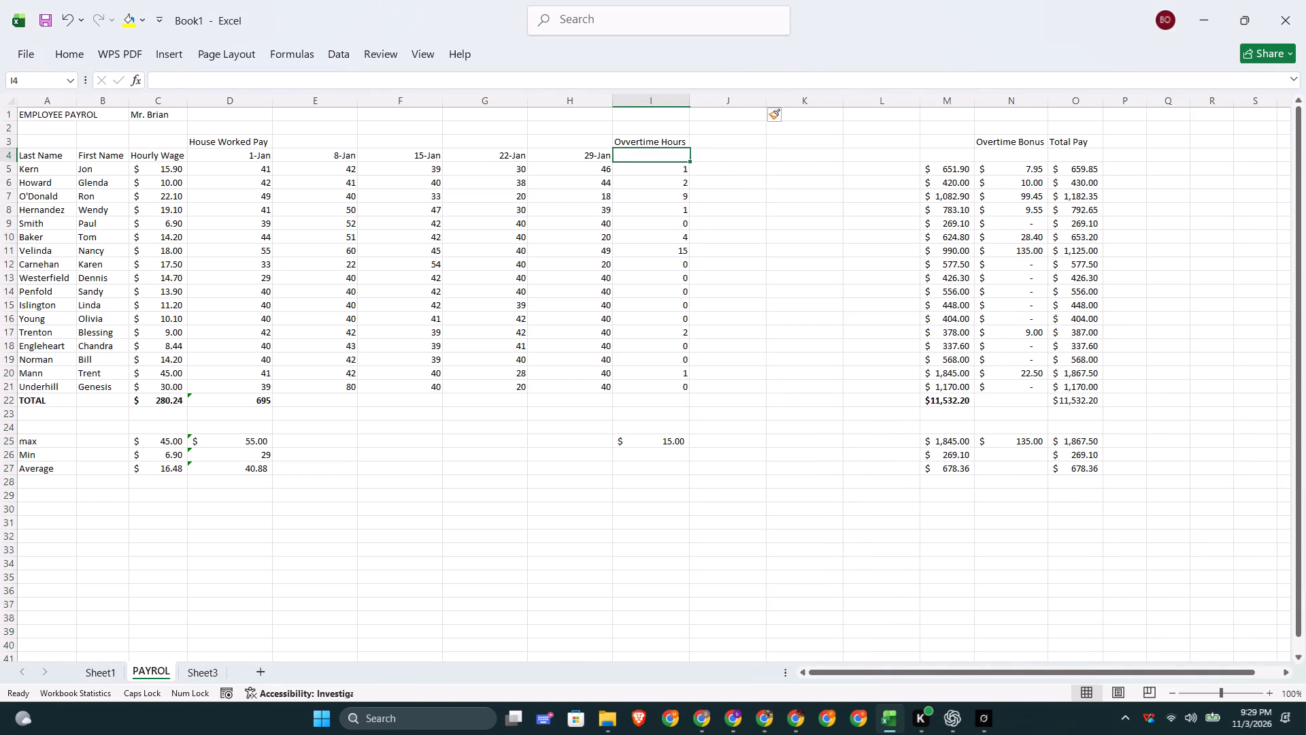
pyautogui.press('1')
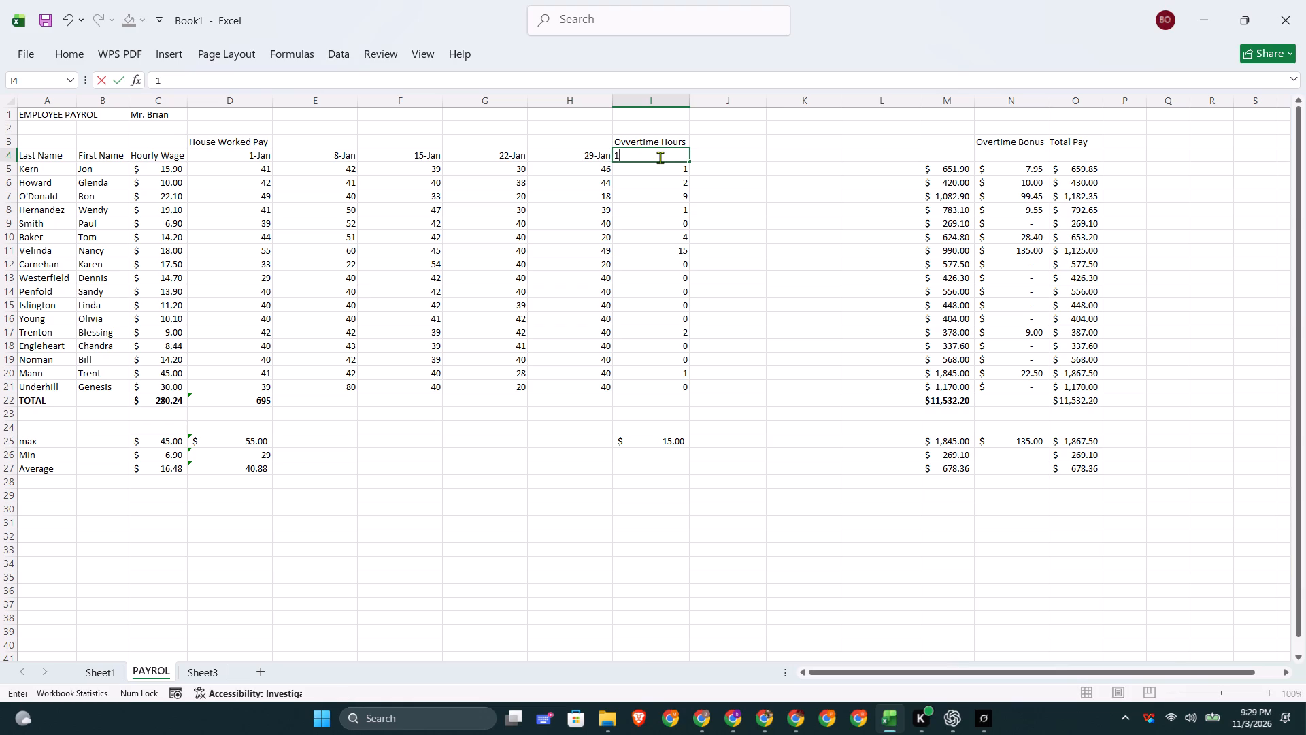
pyautogui.press('-')
pyautogui.write('jan')
pyautogui.click(711, 157)
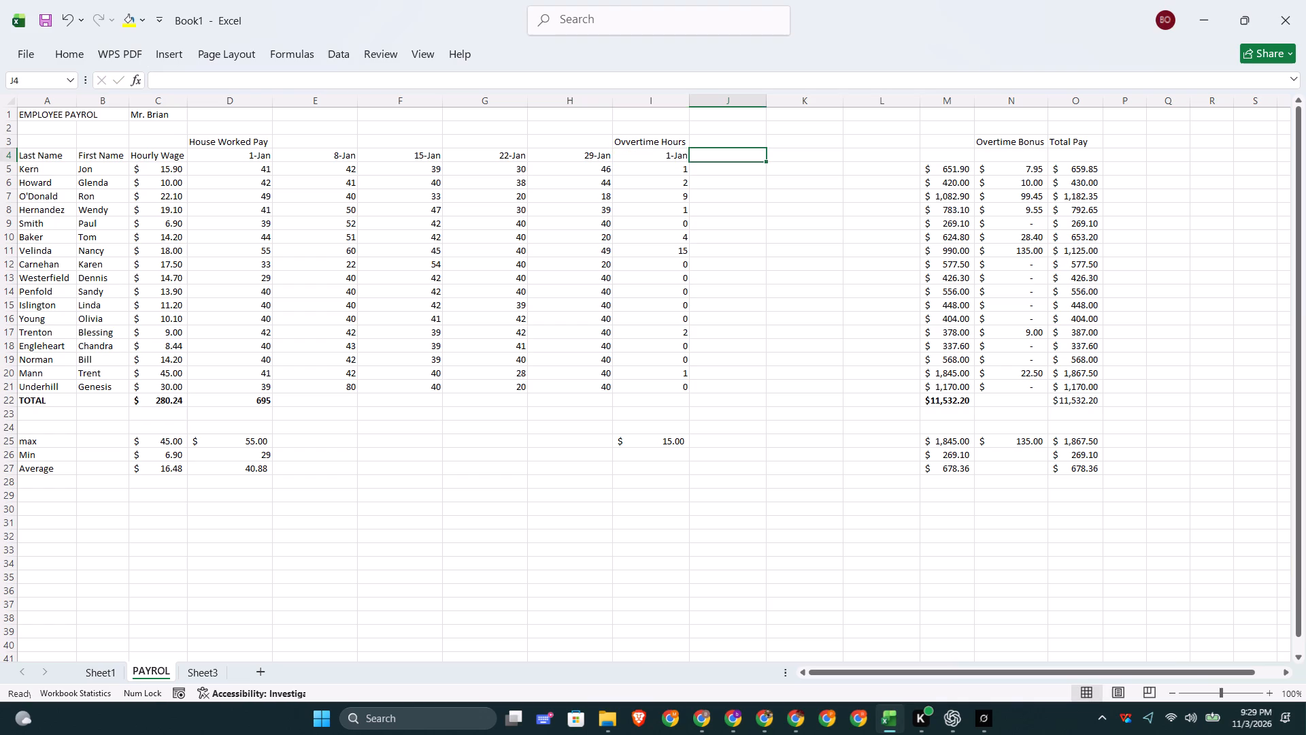
# Check the 8-Jan header formula in E4 and enter the formula =I4+1 in J4.
pyautogui.click(316, 157)
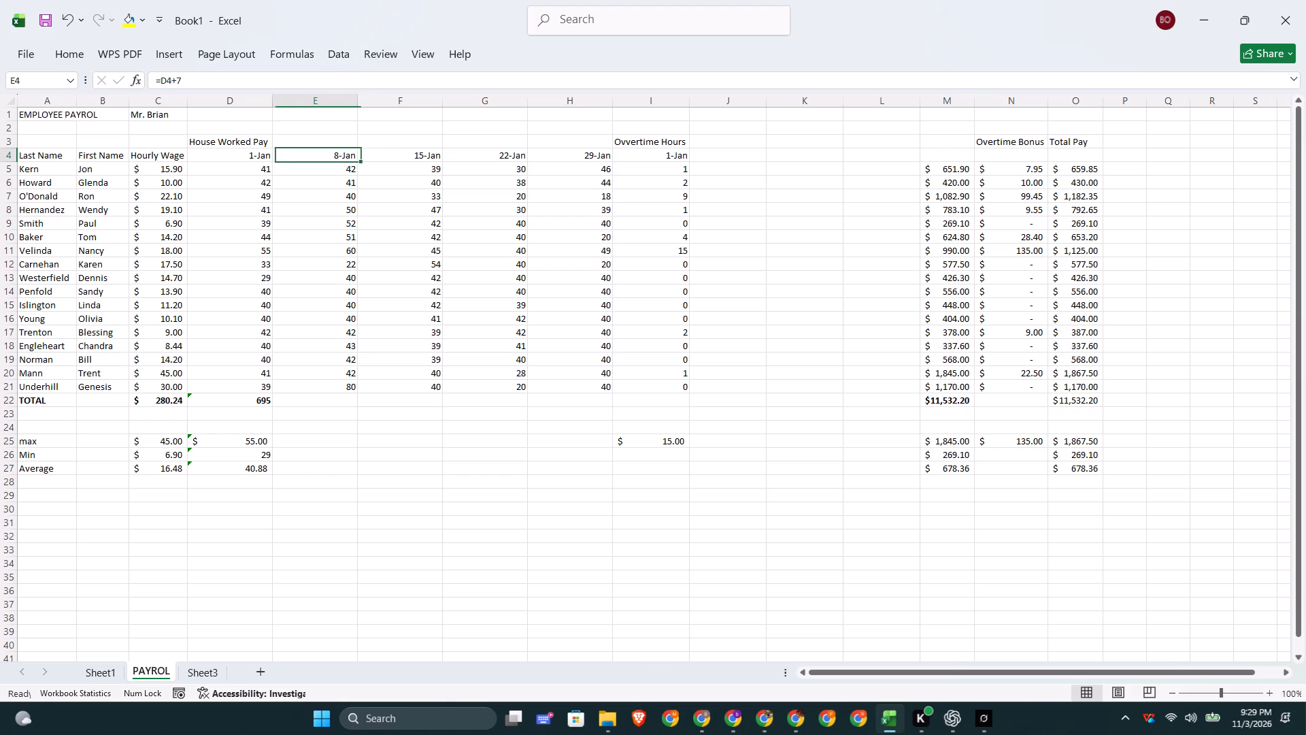
pyautogui.click(731, 158)
pyautogui.doubleClick(701, 156)
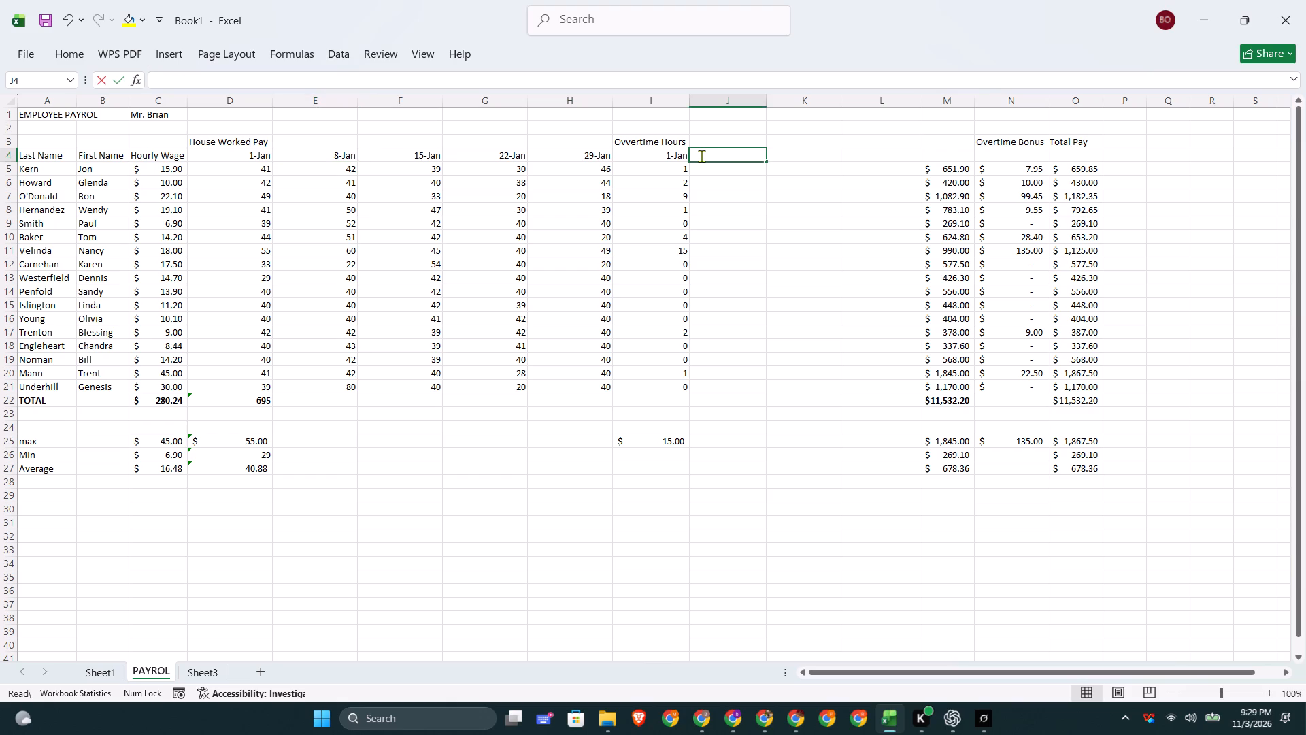
pyautogui.press('=')
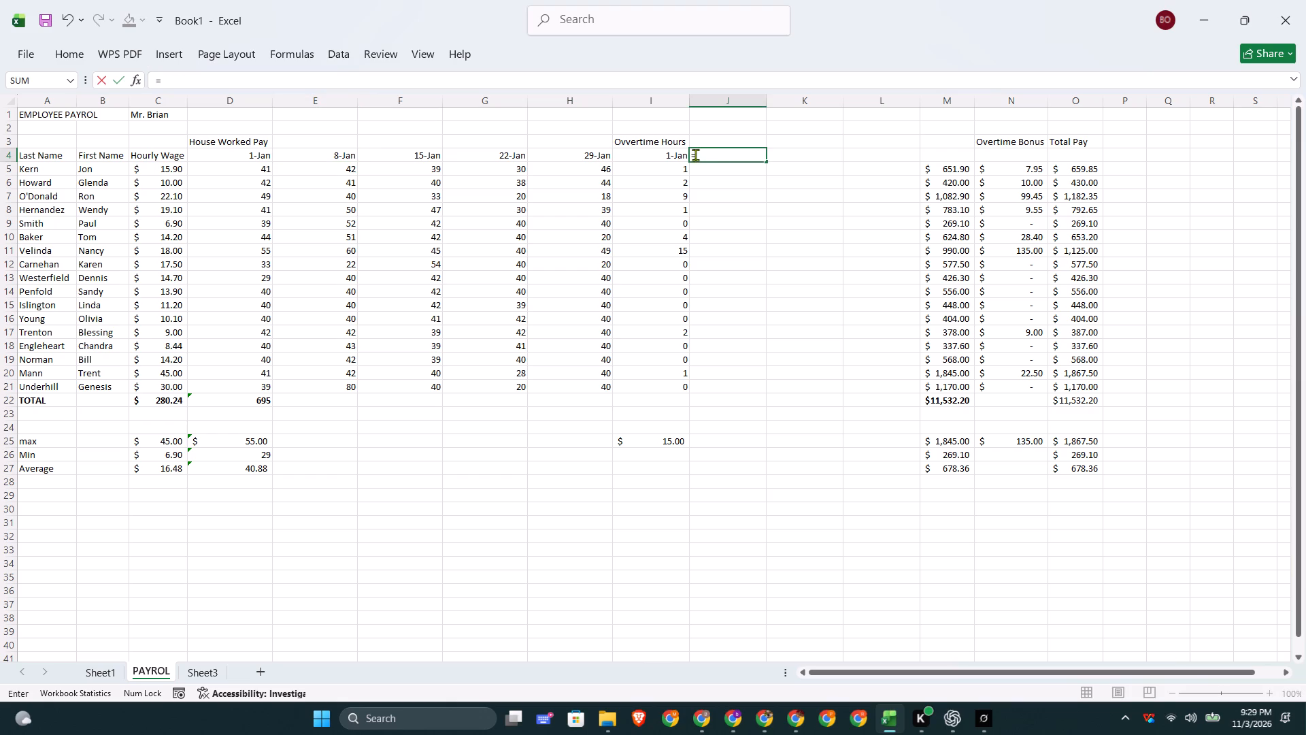
pyautogui.click(640, 155)
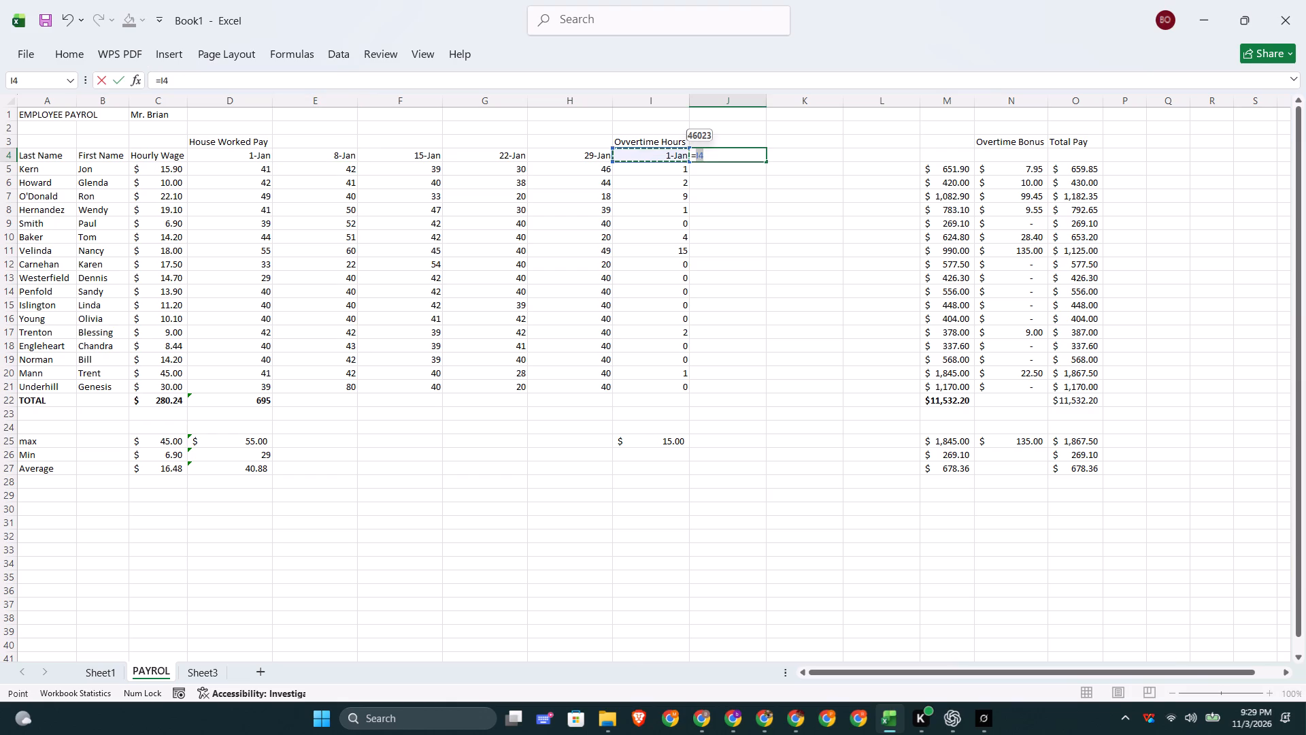
pyautogui.write('+1')
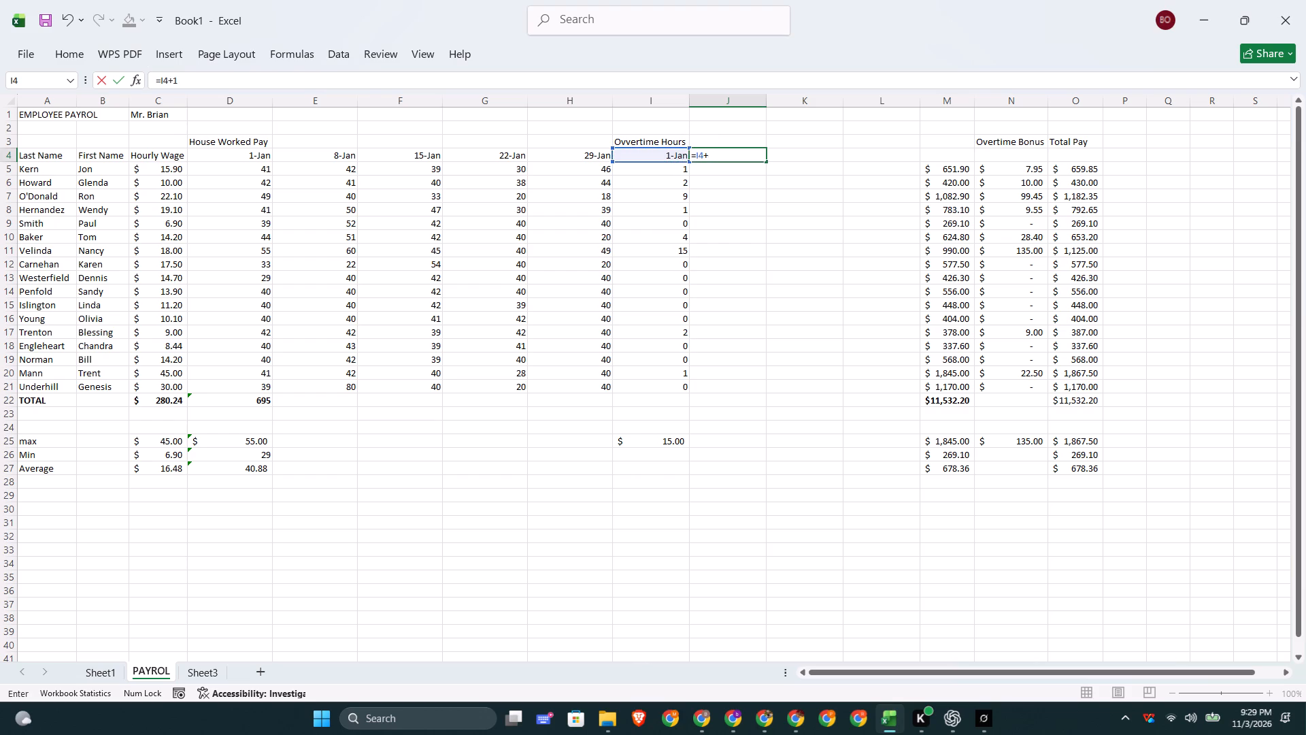
pyautogui.press('Return')
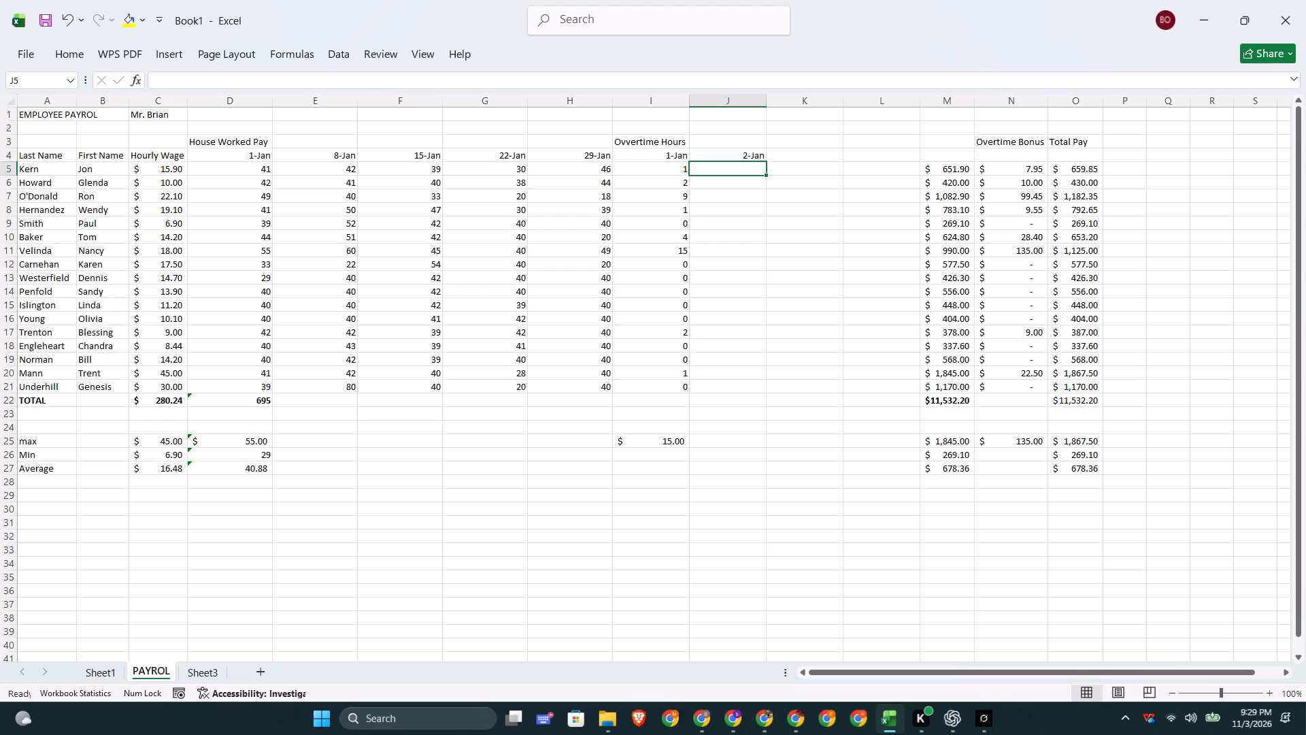
# Compare J4 with the date formula in E4 and change J4 to =I4+7.
pyautogui.click(702, 157)
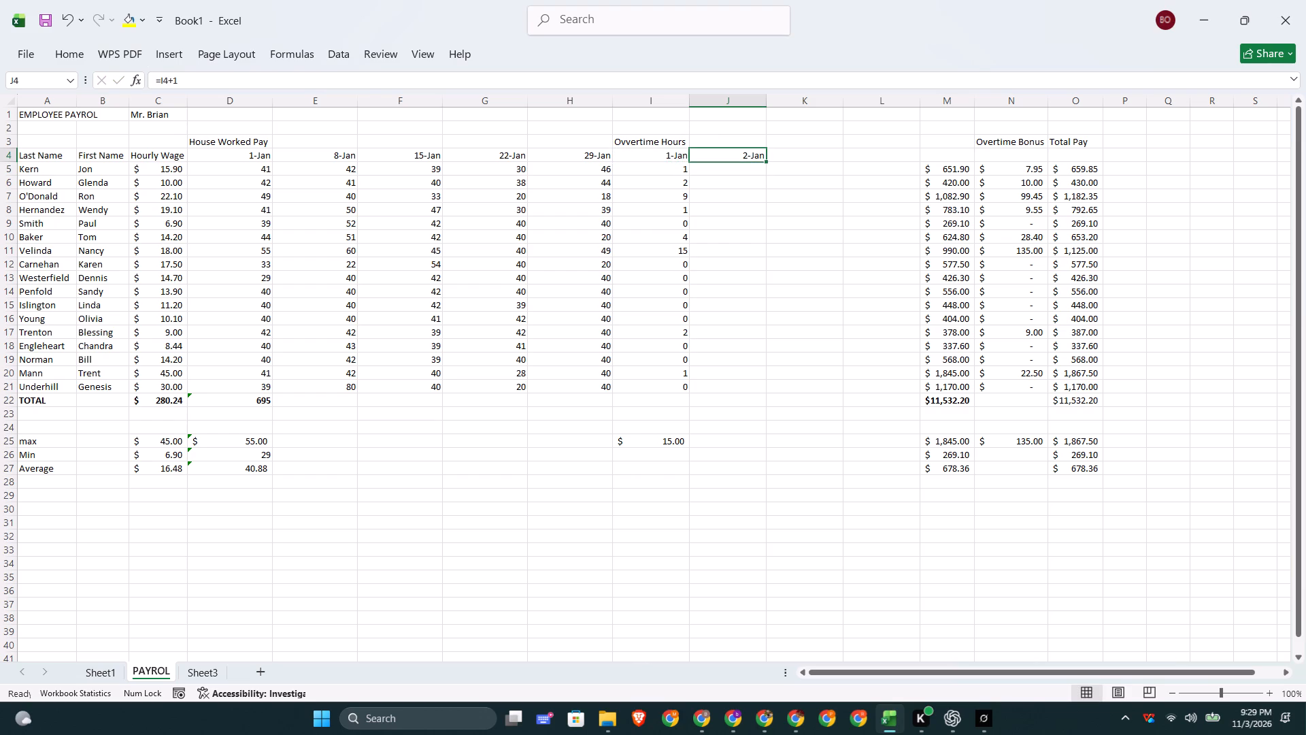
pyautogui.click(341, 157)
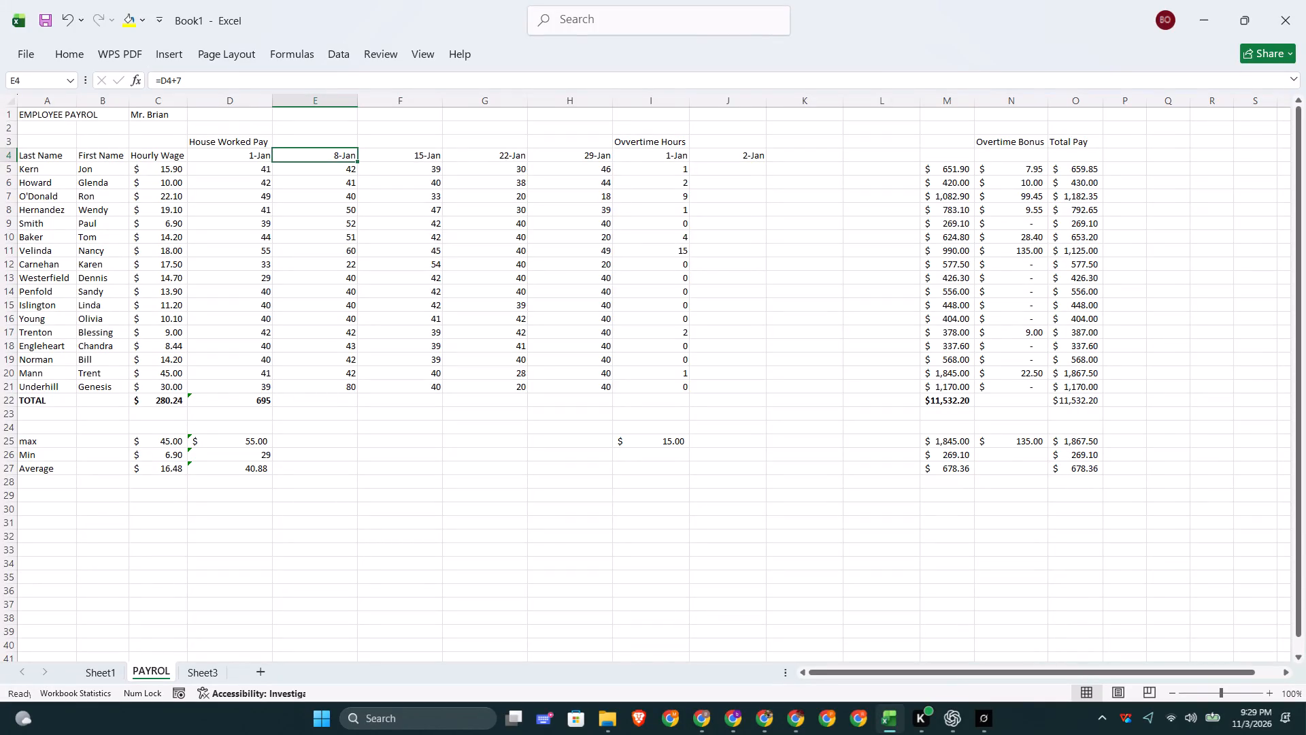
pyautogui.click(714, 151)
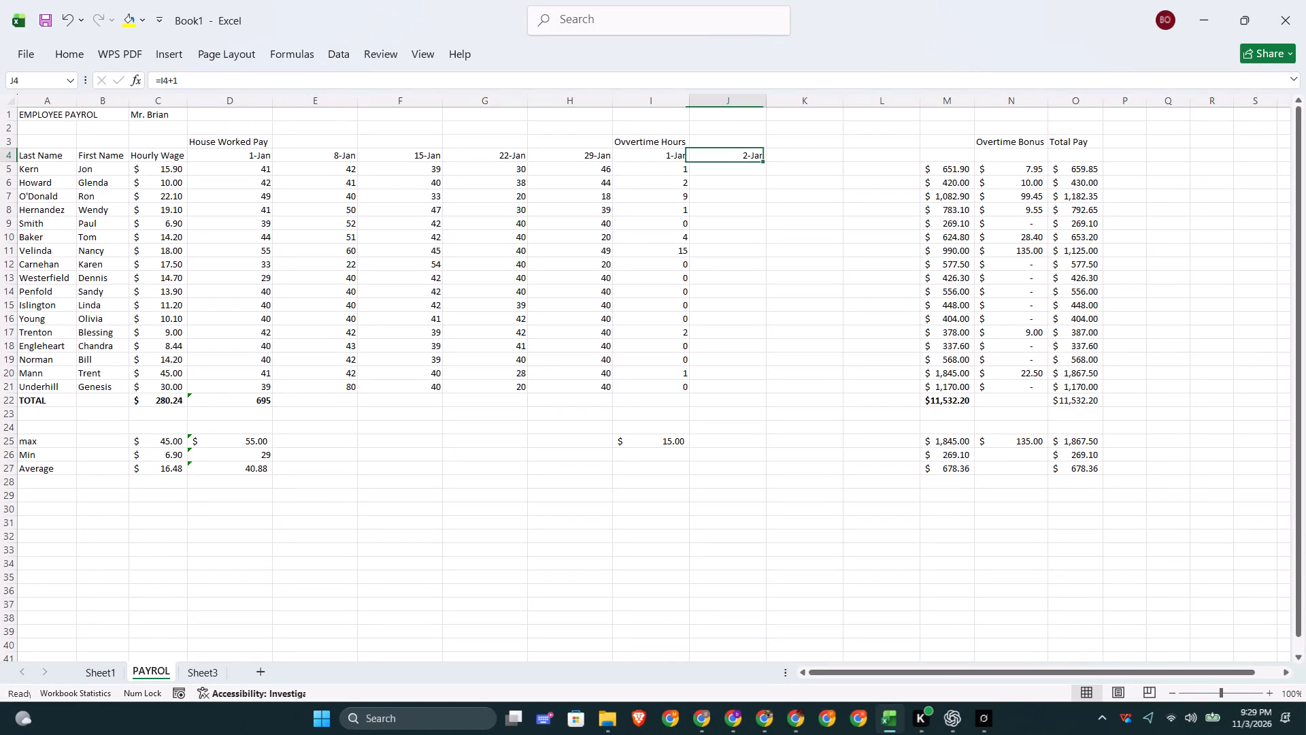
pyautogui.click(220, 87)
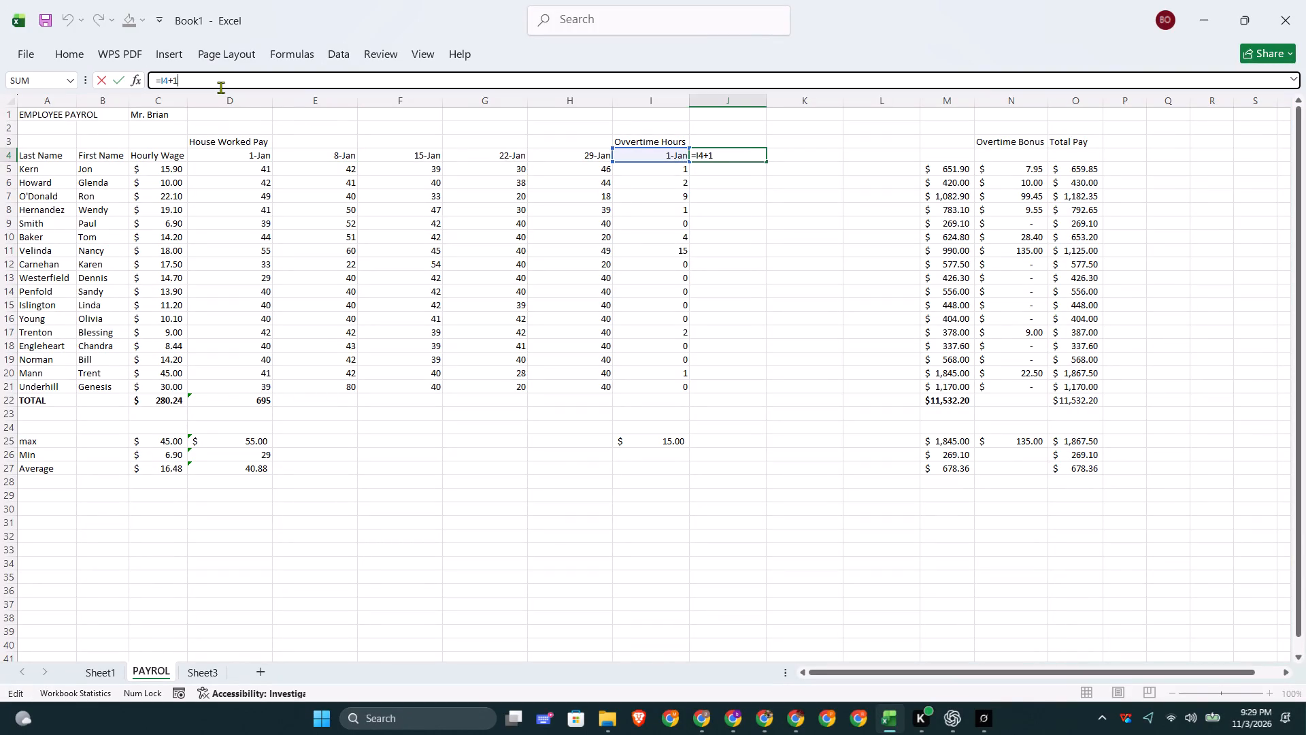
pyautogui.press('BackSpace')
pyautogui.press('7')
pyautogui.press('Return')
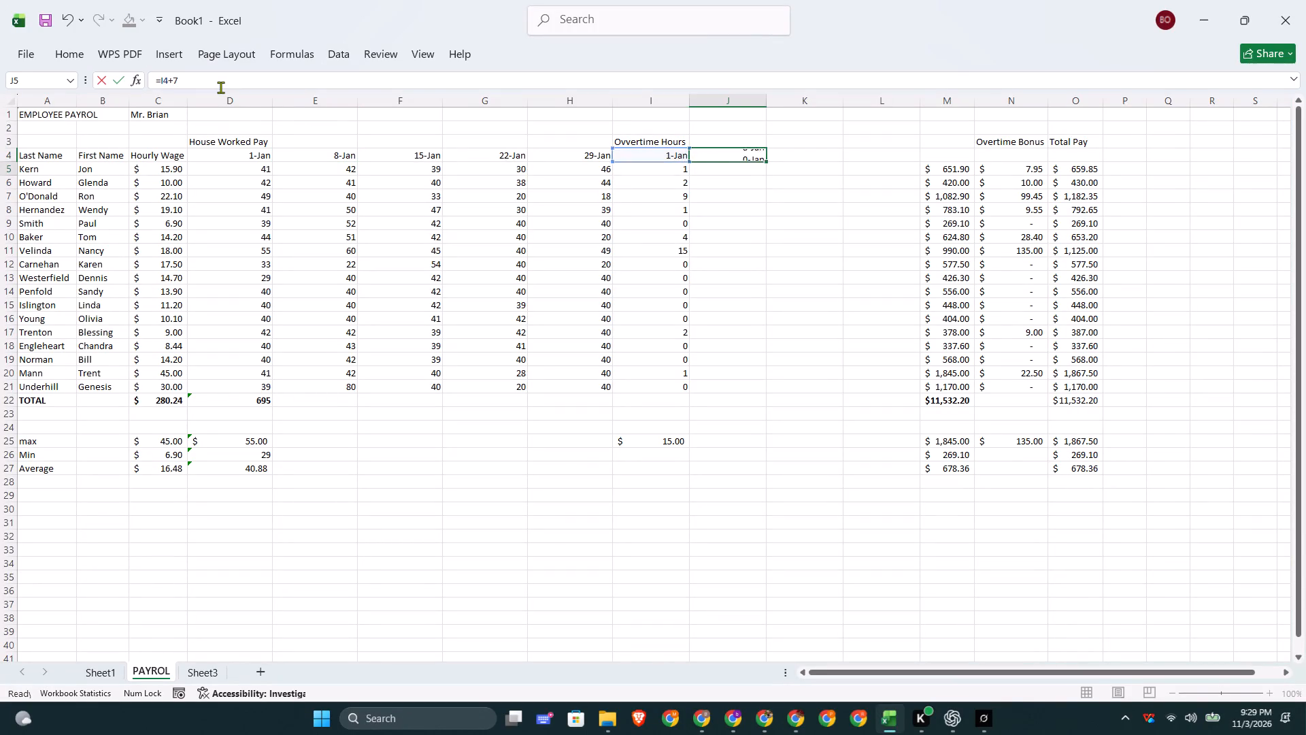
# Fill the weekly date formula from J4 across to L4 in the overtime header row.
pyautogui.click(739, 148)
pyautogui.moveTo(766, 160); pyautogui.dragTo(861, 160)
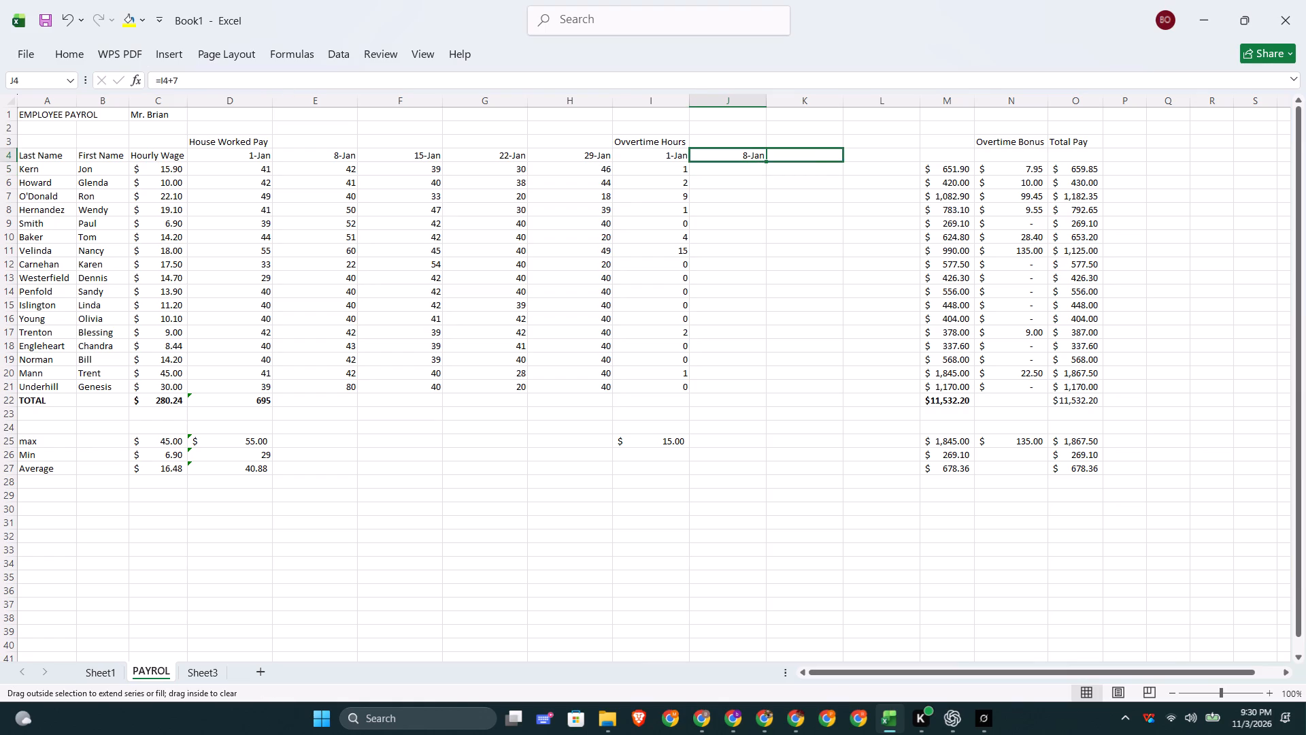
pyautogui.moveTo(861, 160); pyautogui.dragTo(936, 165)
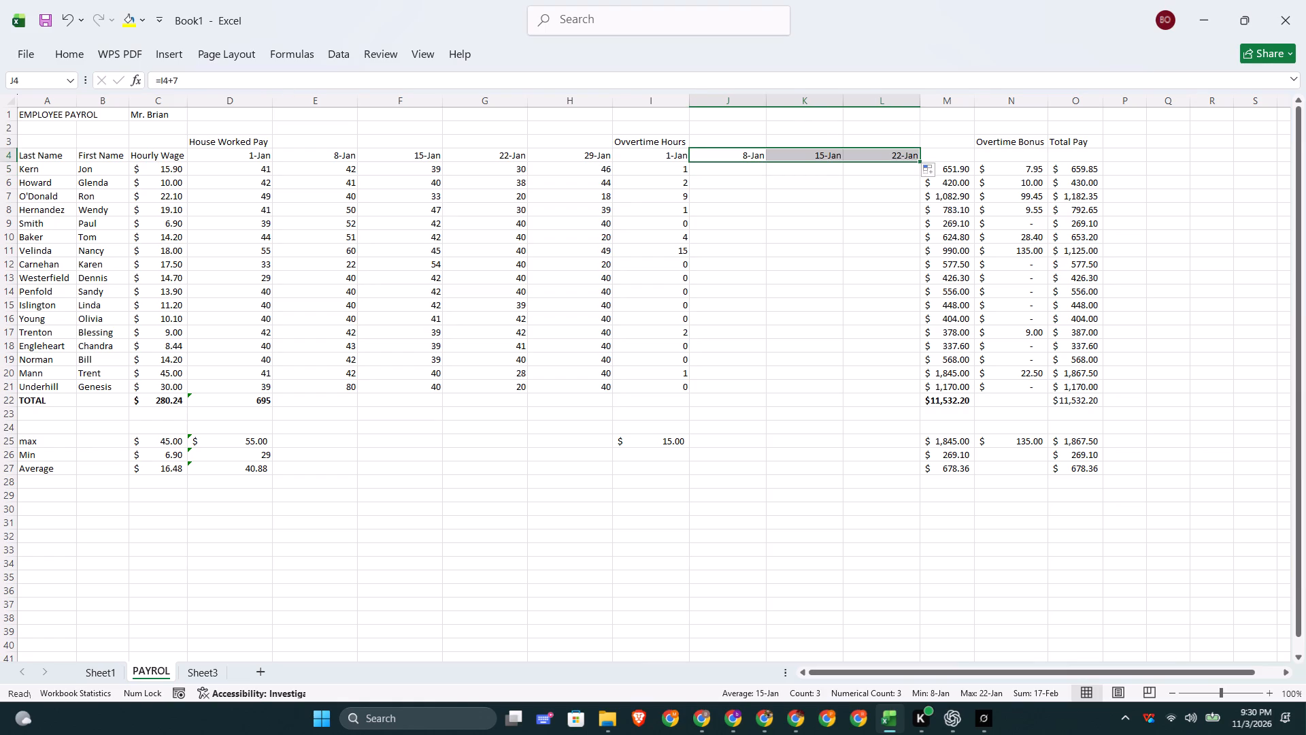
# Insert an empty column before the 22-Jan overtime column.
pyautogui.rightClick(892, 103)
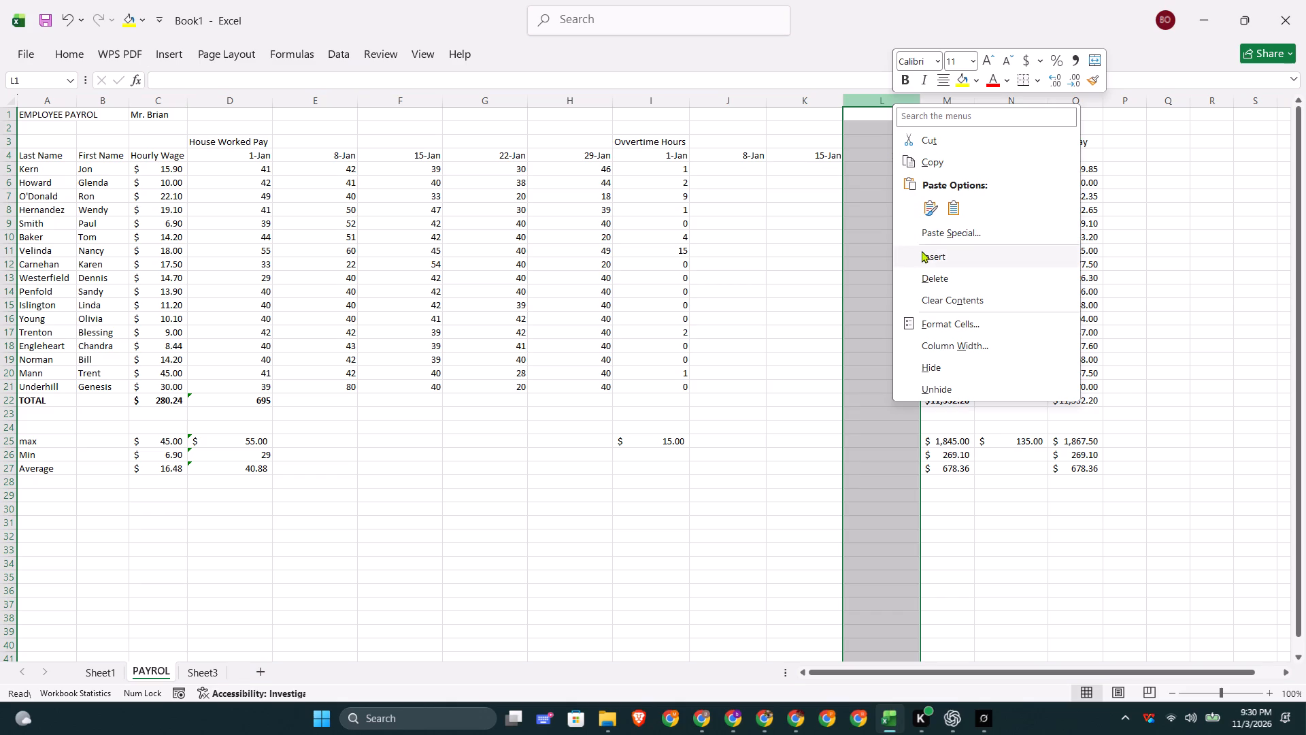
pyautogui.click(922, 252)
# Clear the shifted date in M4 and fill the weekly date formula from K4 across to M4, covering 22-Jan and 29-Jan.
pyautogui.click(960, 159)
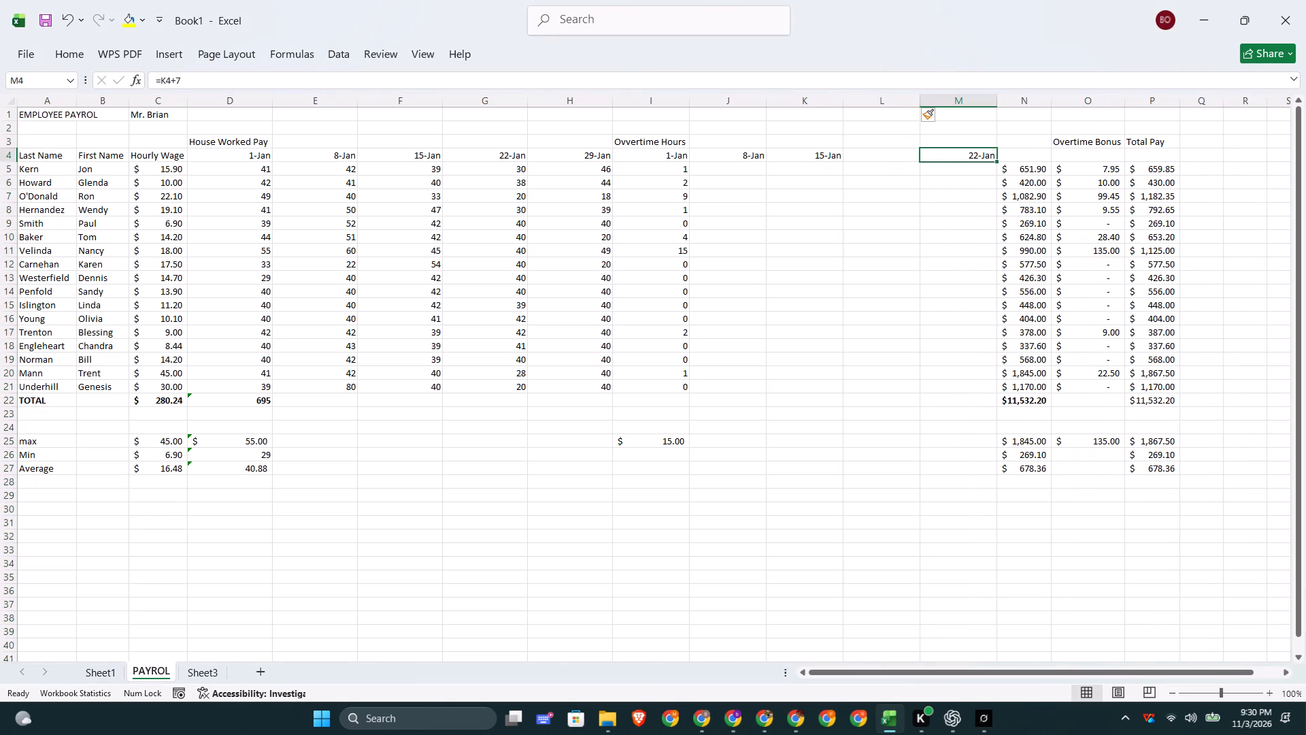
pyautogui.press('BackSpace')
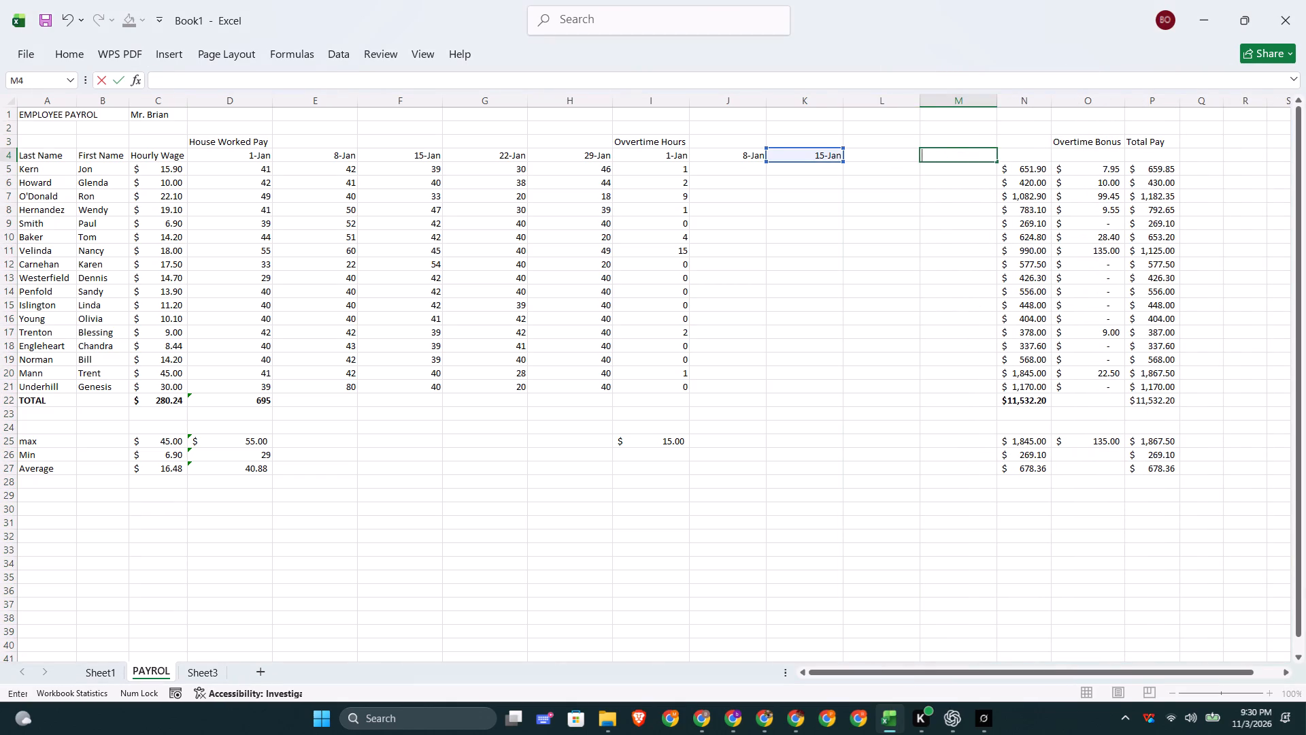
pyautogui.moveTo(842, 163); pyautogui.dragTo(865, 163)
pyautogui.moveTo(843, 160); pyautogui.dragTo(853, 160)
pyautogui.click(818, 154)
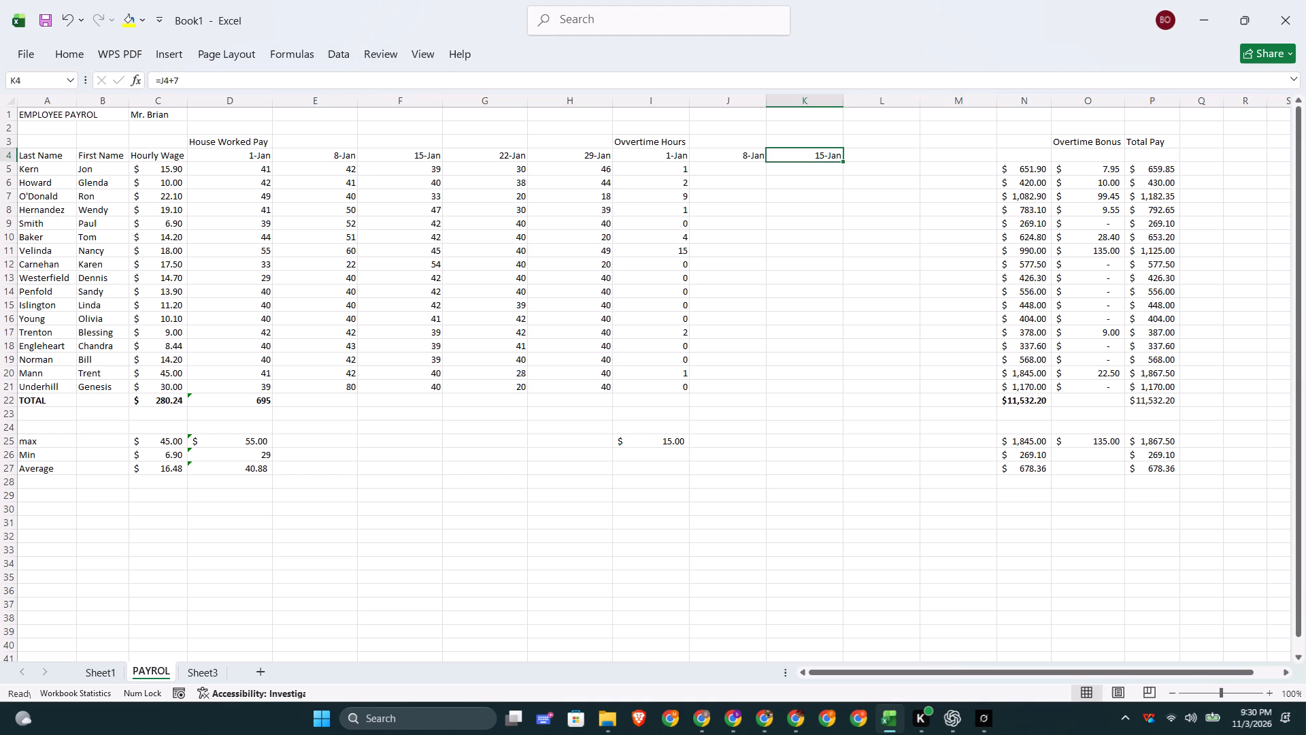
pyautogui.moveTo(841, 161); pyautogui.dragTo(954, 158)
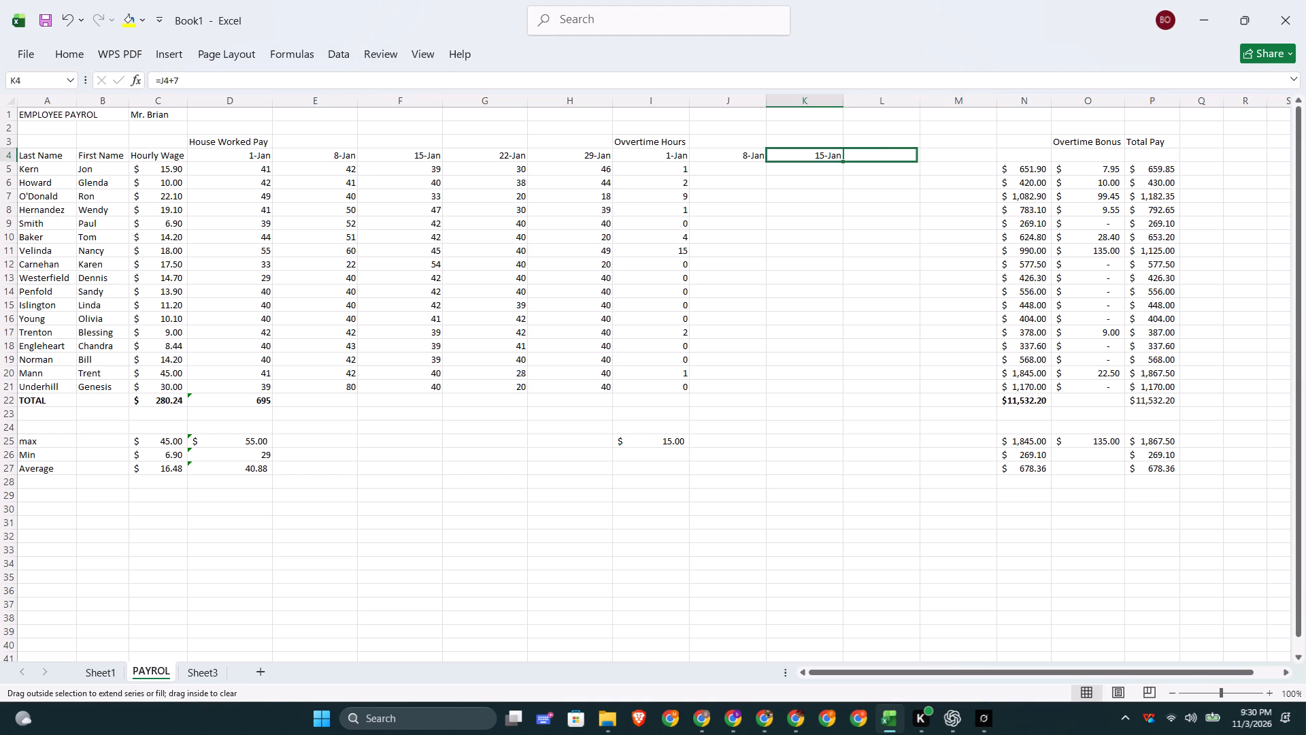
pyautogui.moveTo(954, 158); pyautogui.dragTo(962, 159)
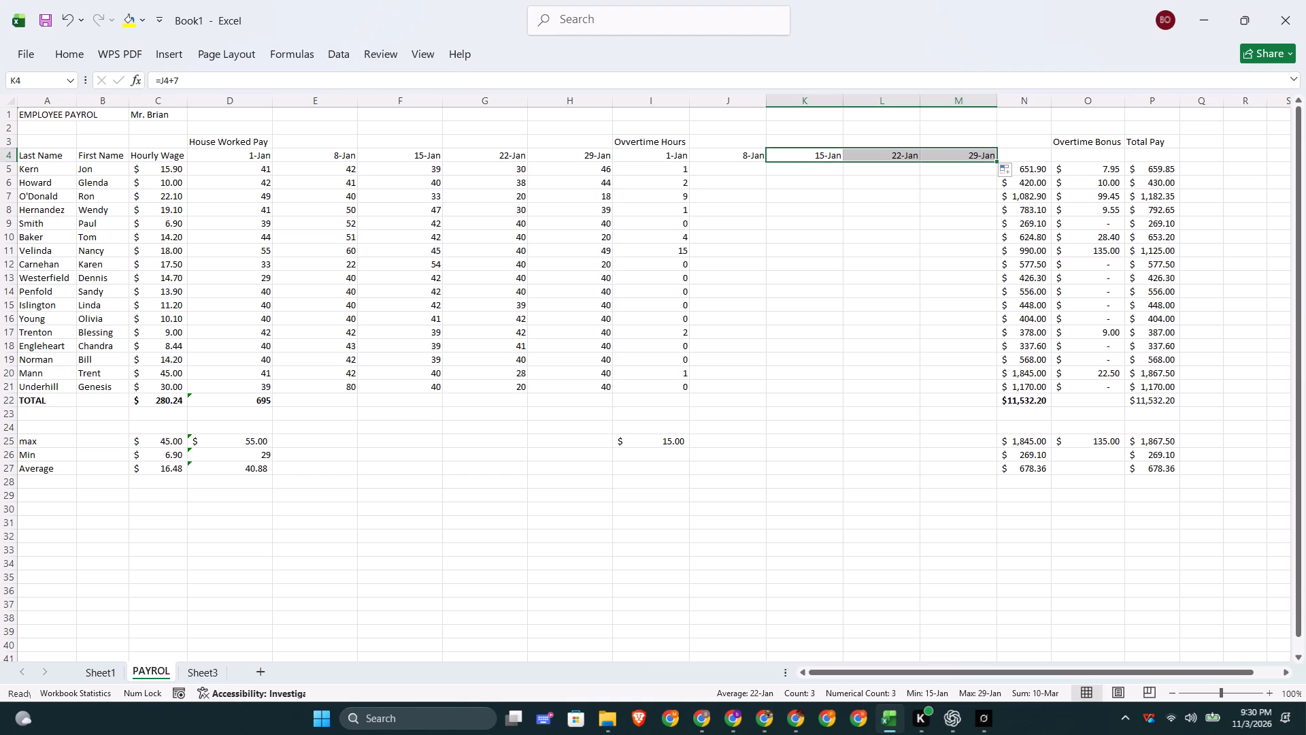
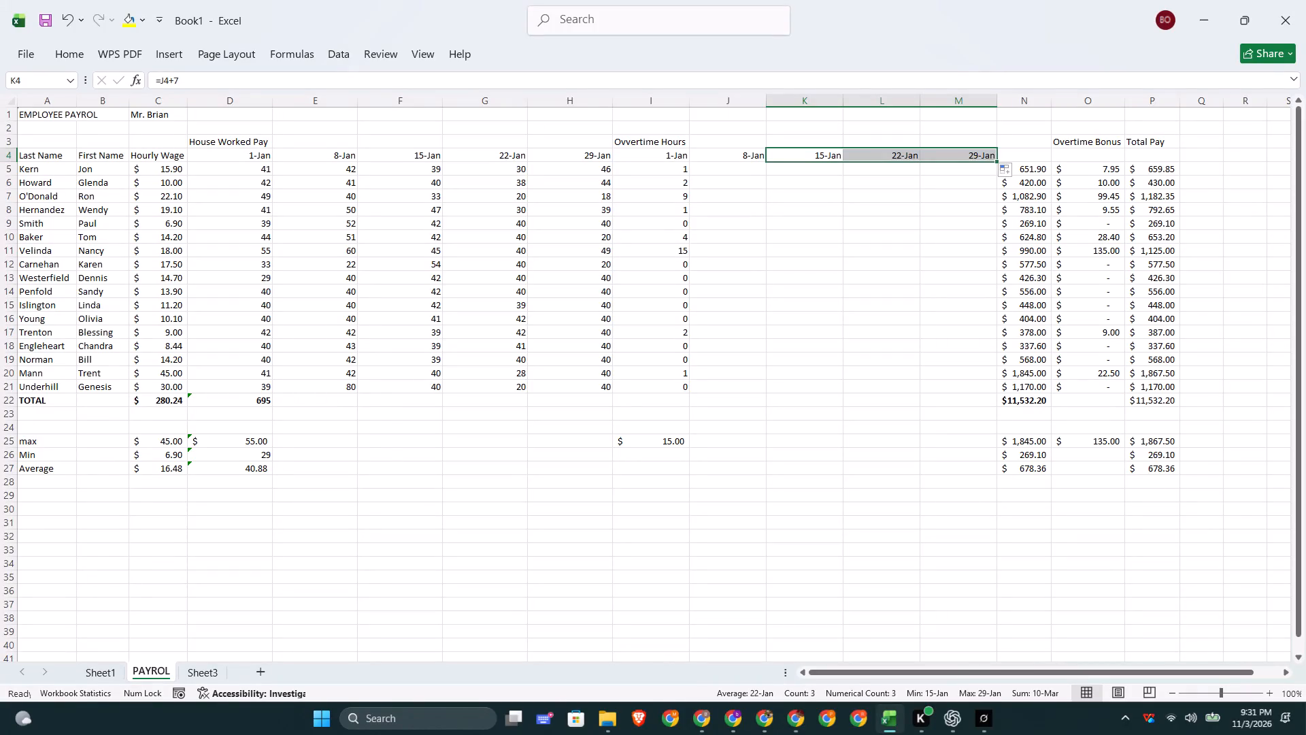
# Copy the 1-Jan overtime formulas in I5:I21 into the 8-Jan overtime column, starting at J5.
pyautogui.click(673, 167)
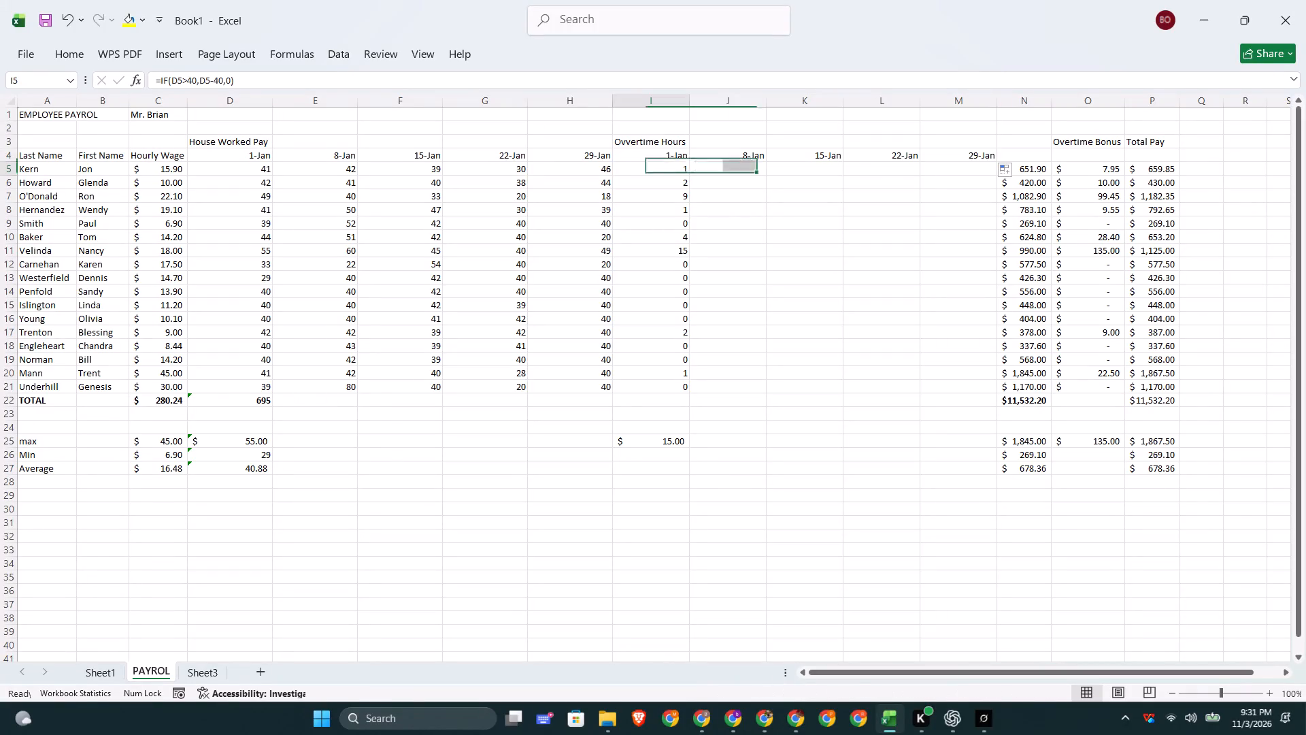
pyautogui.click(670, 172)
pyautogui.click(670, 172)
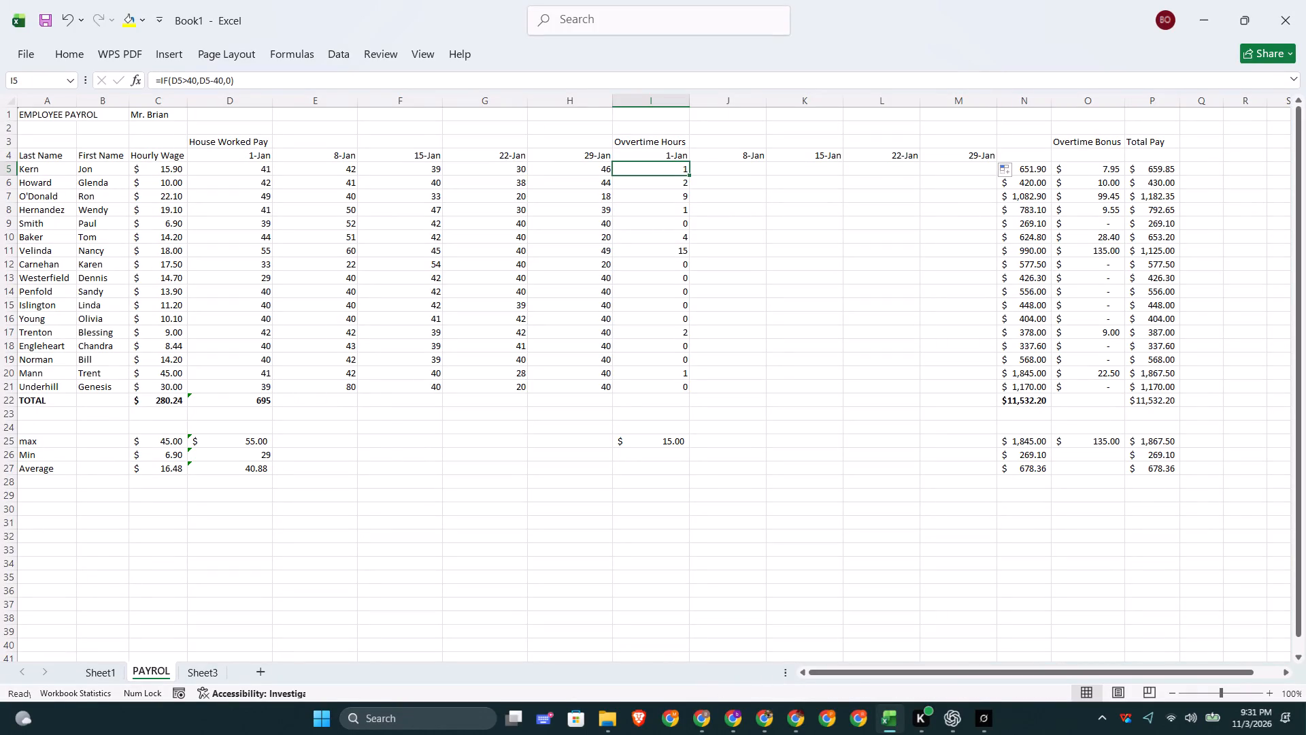
pyautogui.click(689, 171)
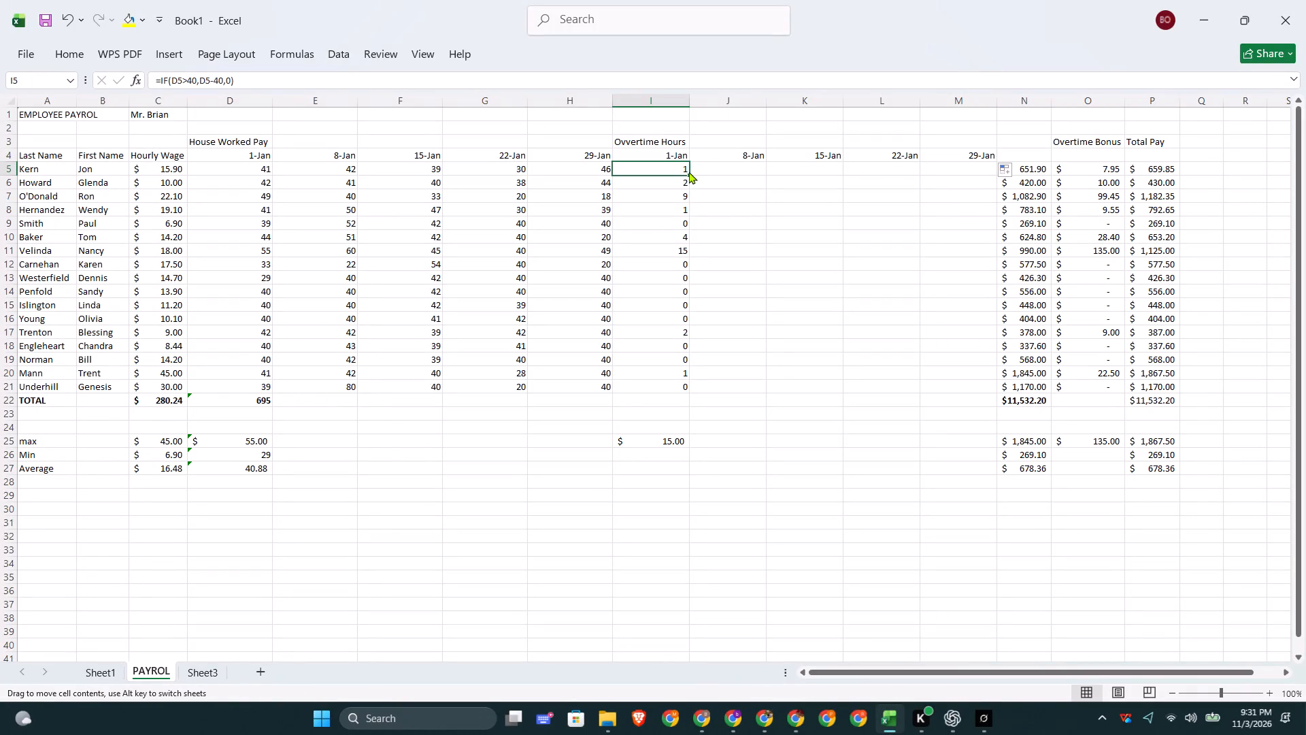
pyautogui.click(688, 171)
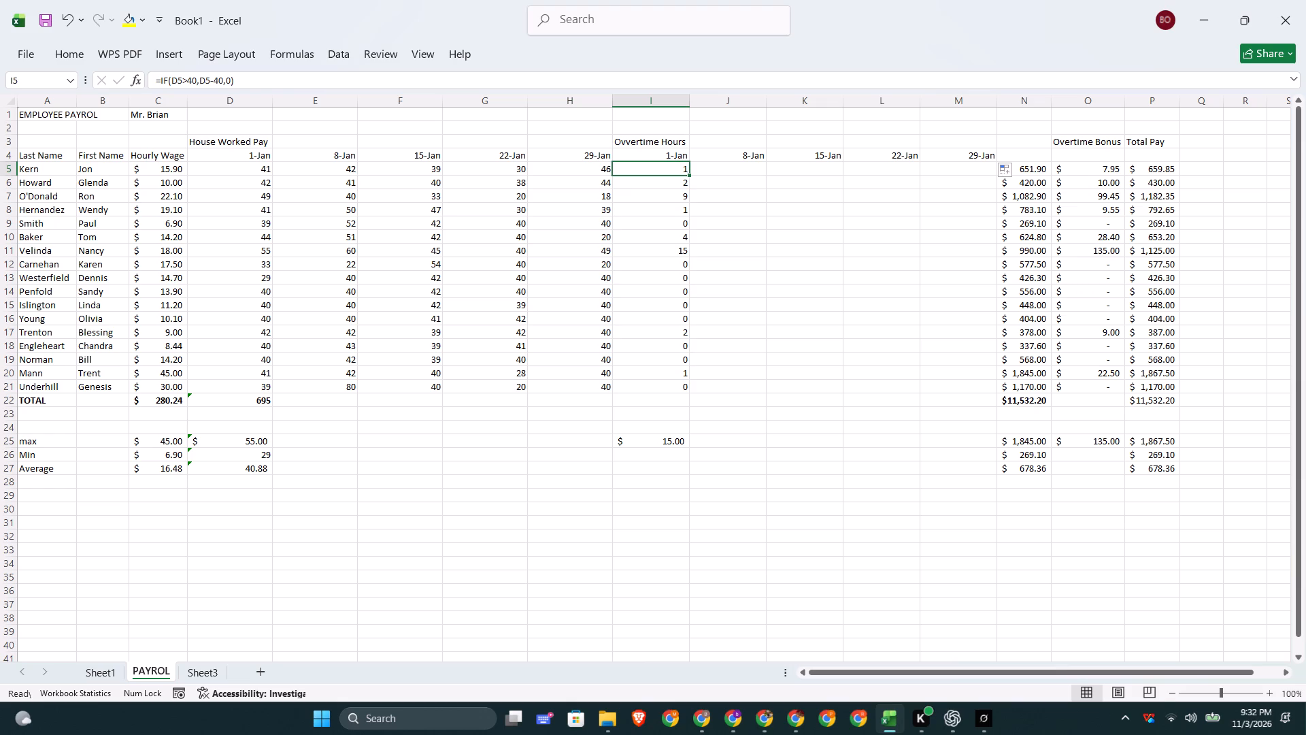
pyautogui.moveTo(688, 173); pyautogui.dragTo(690, 192)
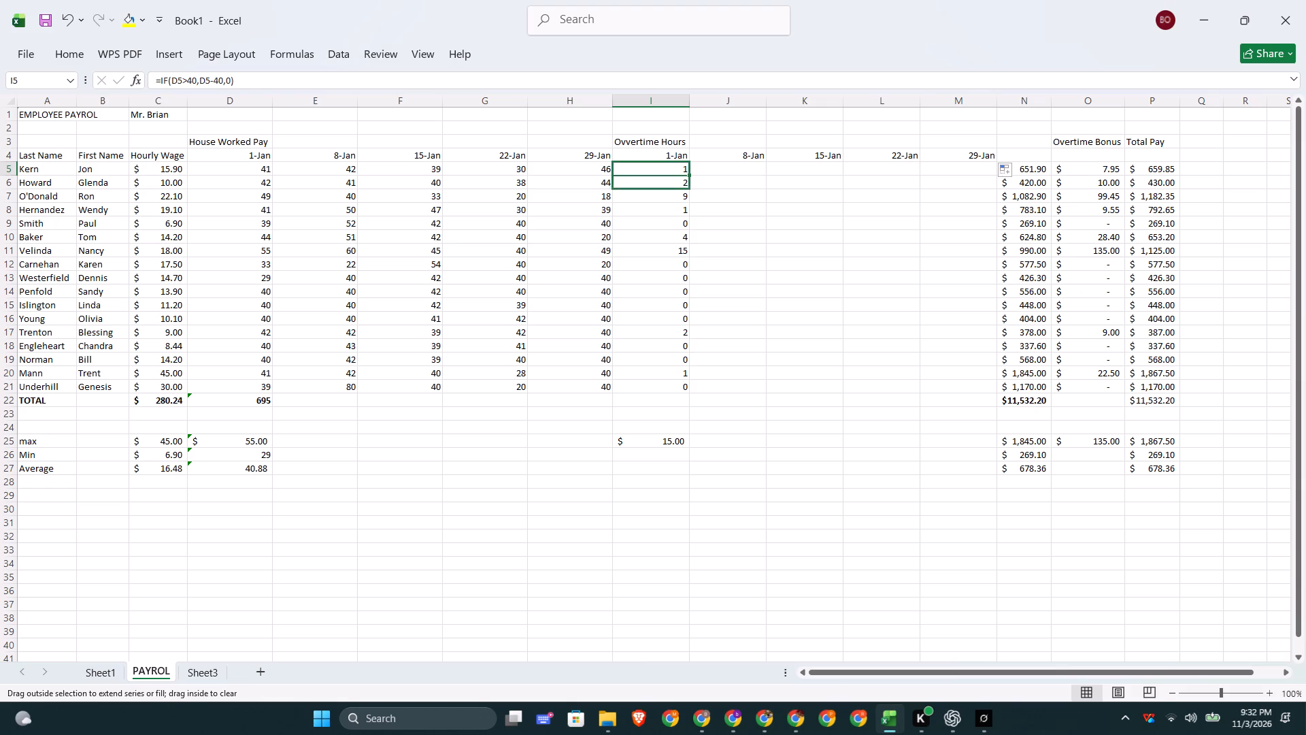
pyautogui.moveTo(690, 192); pyautogui.dragTo(686, 383)
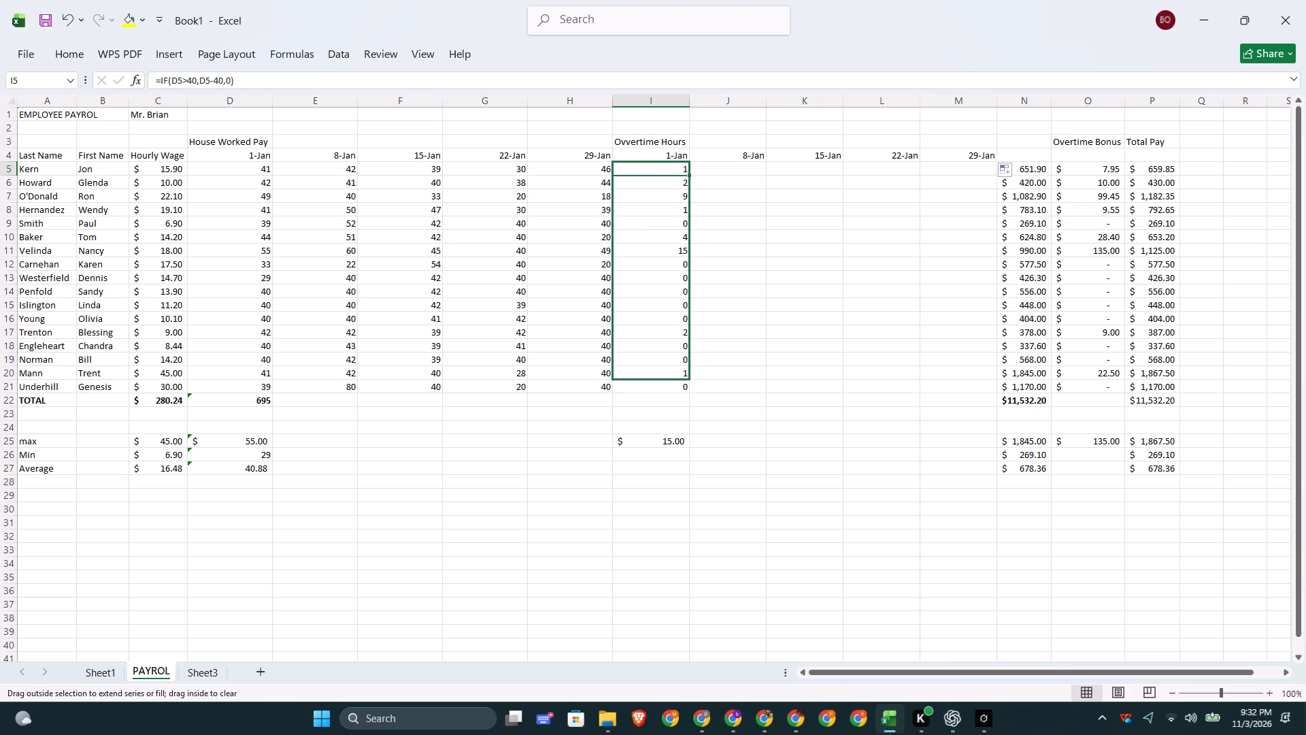
pyautogui.moveTo(686, 383); pyautogui.dragTo(683, 376)
pyautogui.moveTo(683, 376); pyautogui.dragTo(685, 389)
pyautogui.rightClick(677, 345)
pyautogui.click(700, 318)
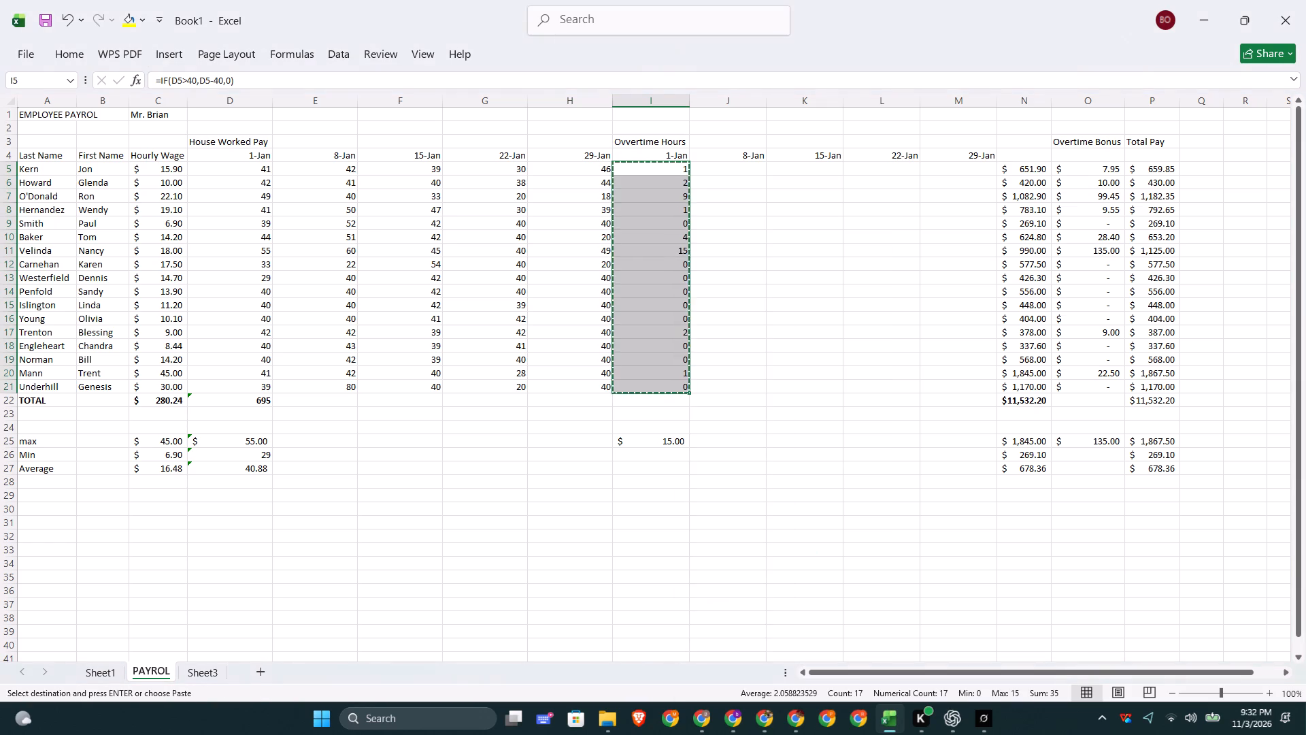
pyautogui.click(739, 169)
pyautogui.rightClick(739, 169)
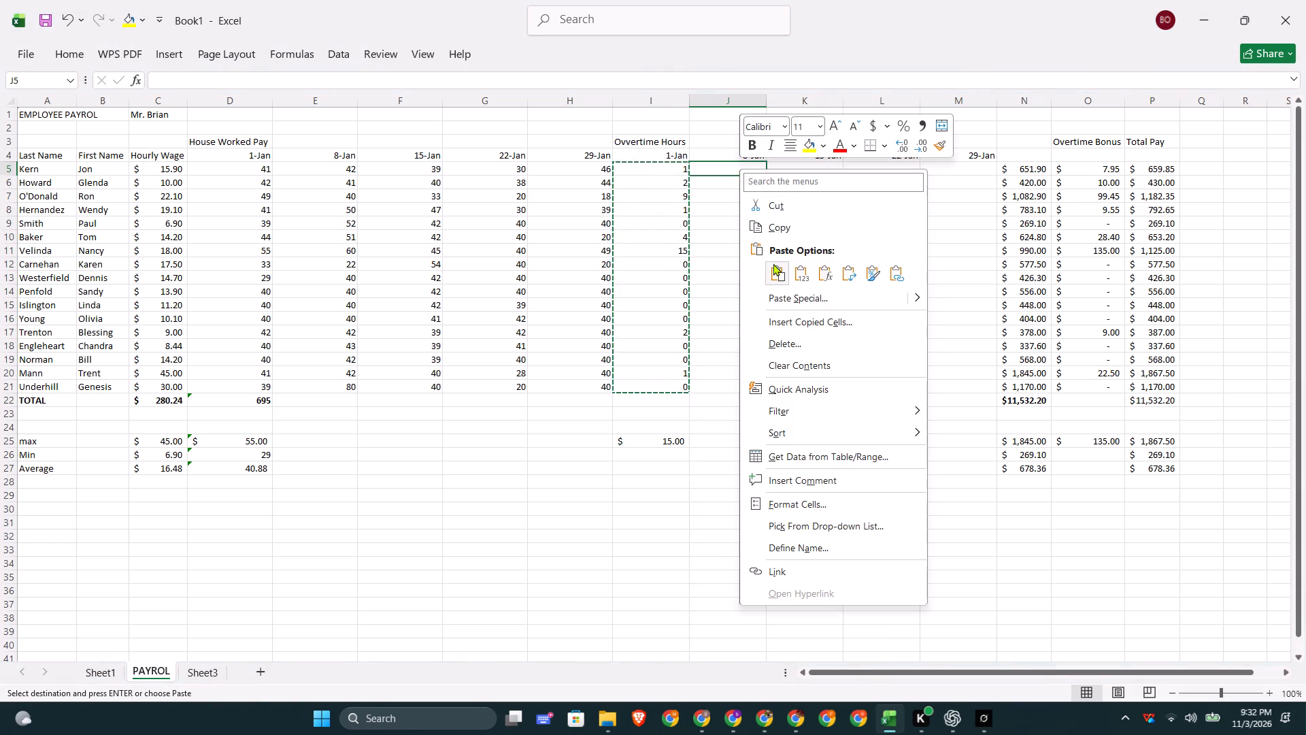
pyautogui.click(773, 265)
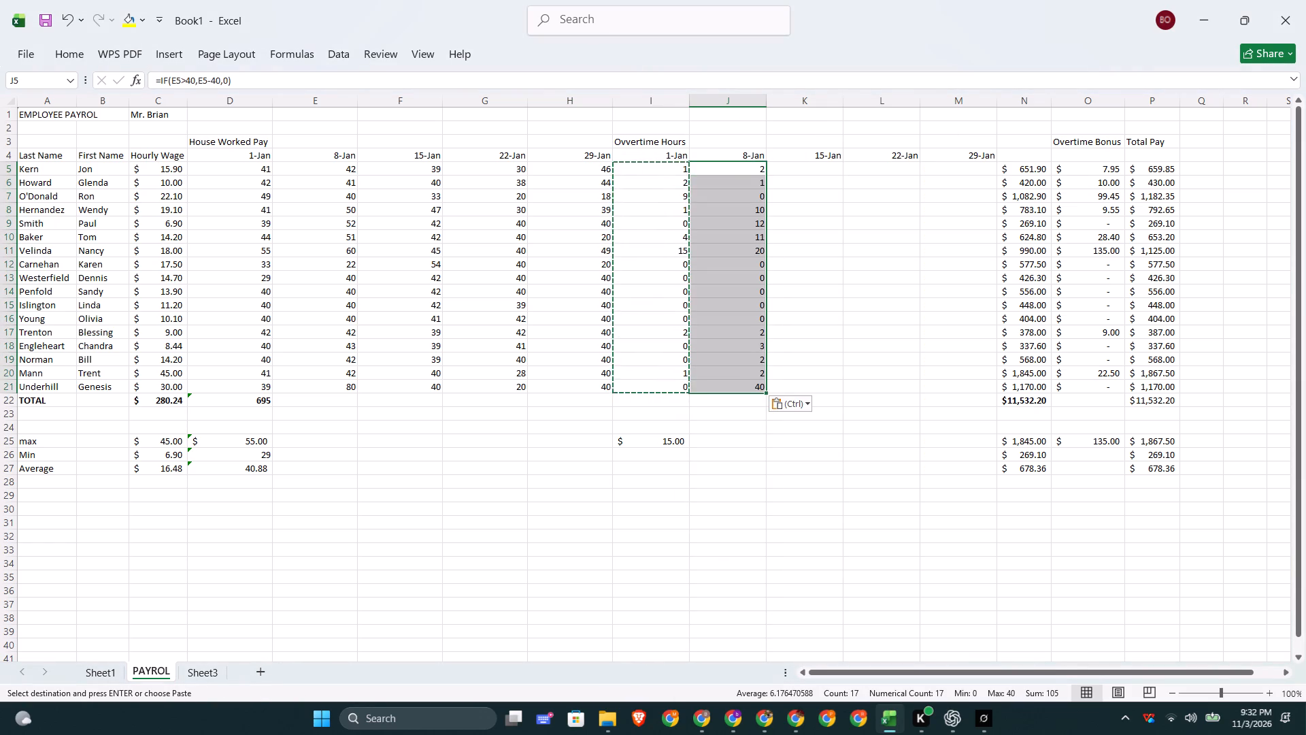
# Paste the copied overtime formulas into the 15-Jan, 22-Jan and 29-Jan overtime columns, starting at K5, L5 and M5.
pyautogui.click(809, 169)
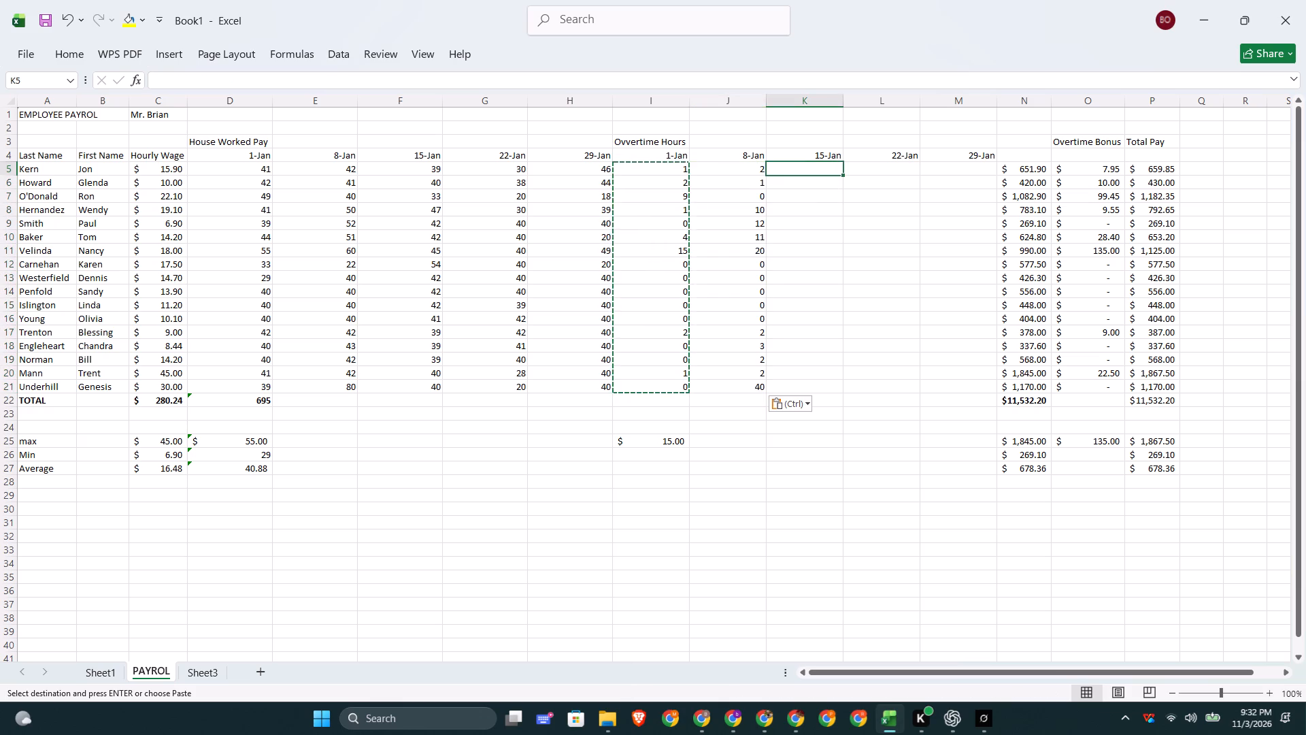
pyautogui.rightClick(809, 169)
pyautogui.click(849, 277)
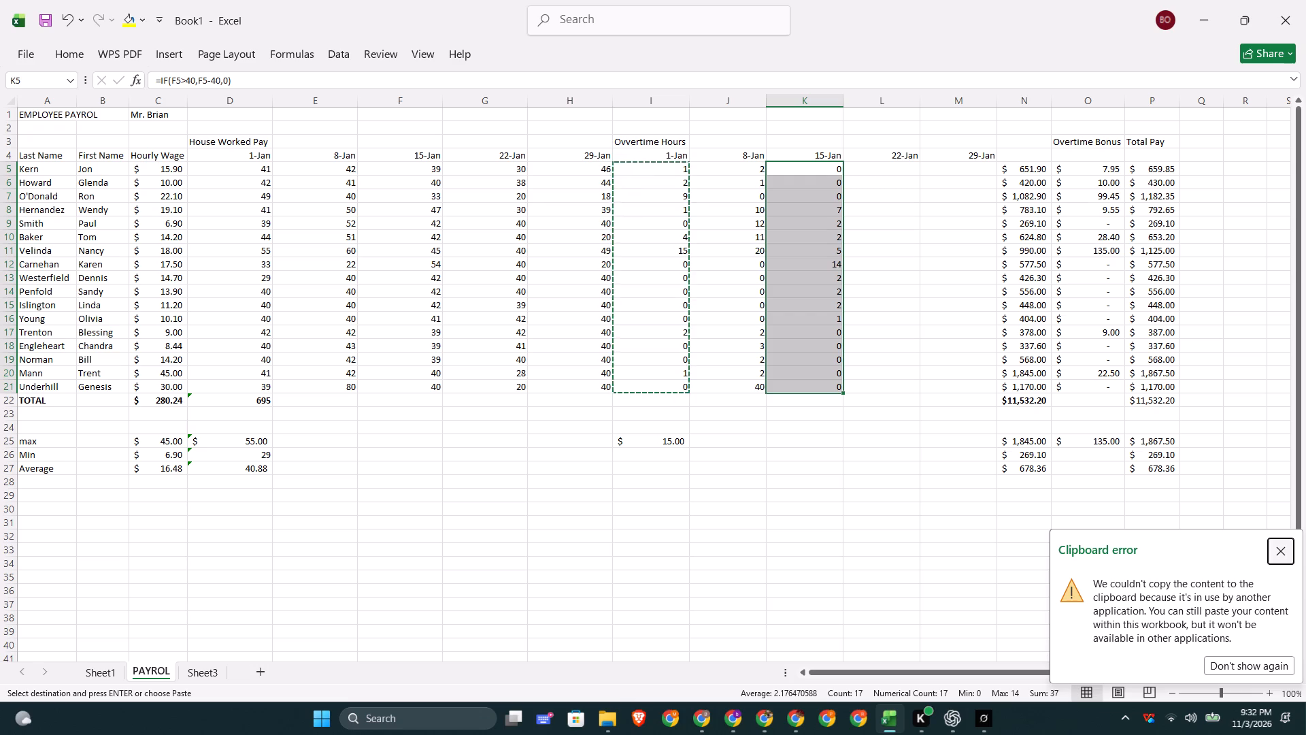
pyautogui.click(882, 173)
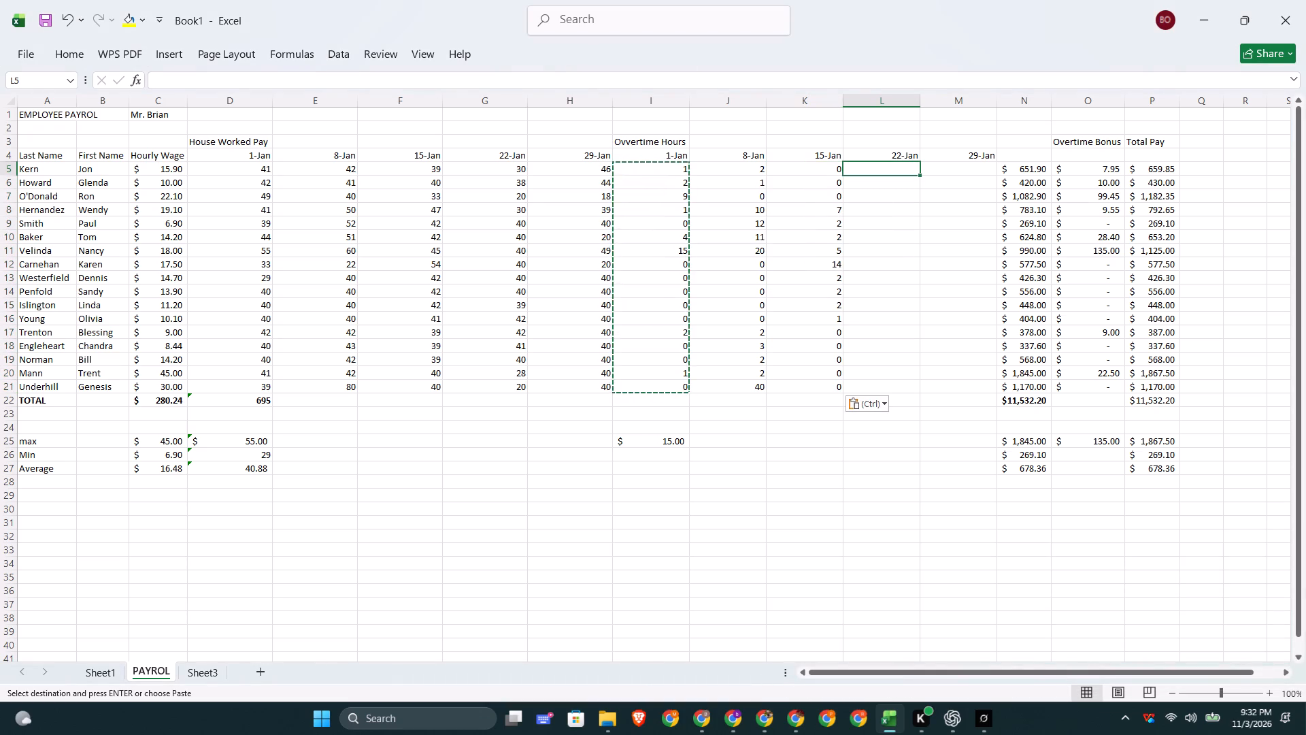
pyautogui.rightClick(885, 169)
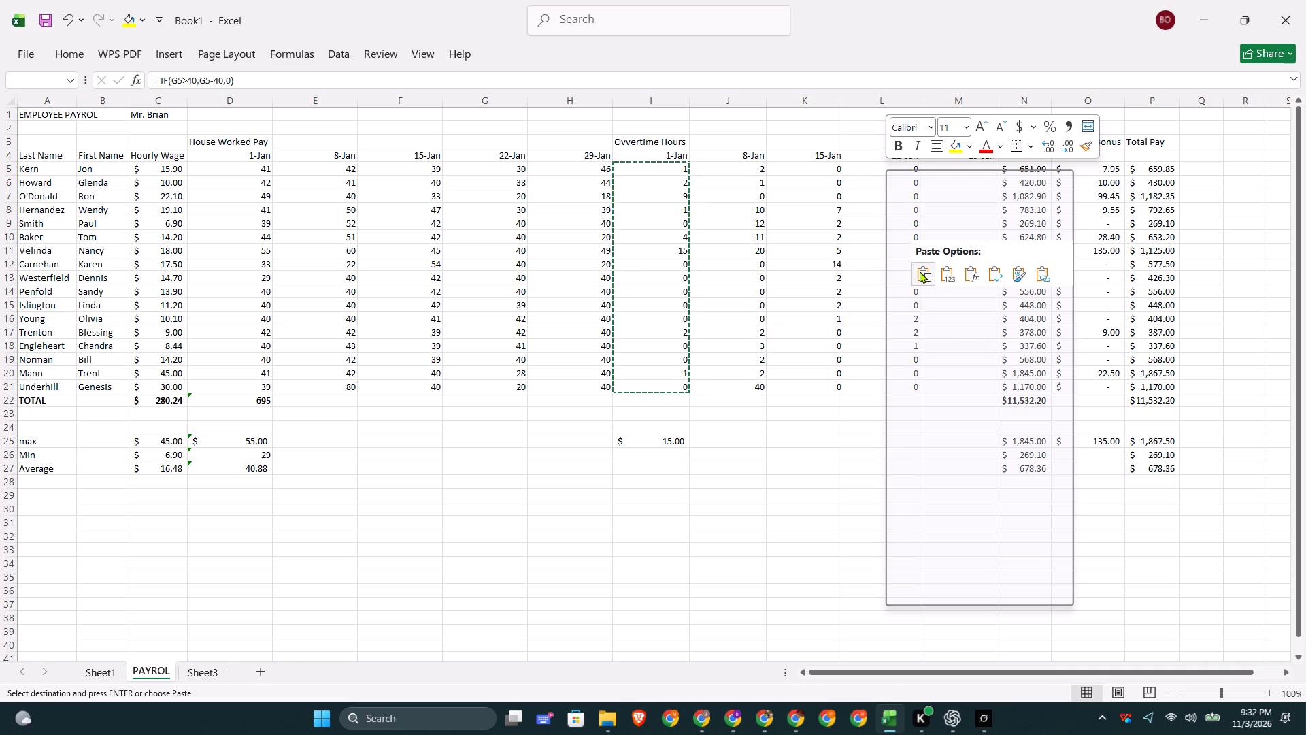
pyautogui.click(920, 271)
pyautogui.click(956, 171)
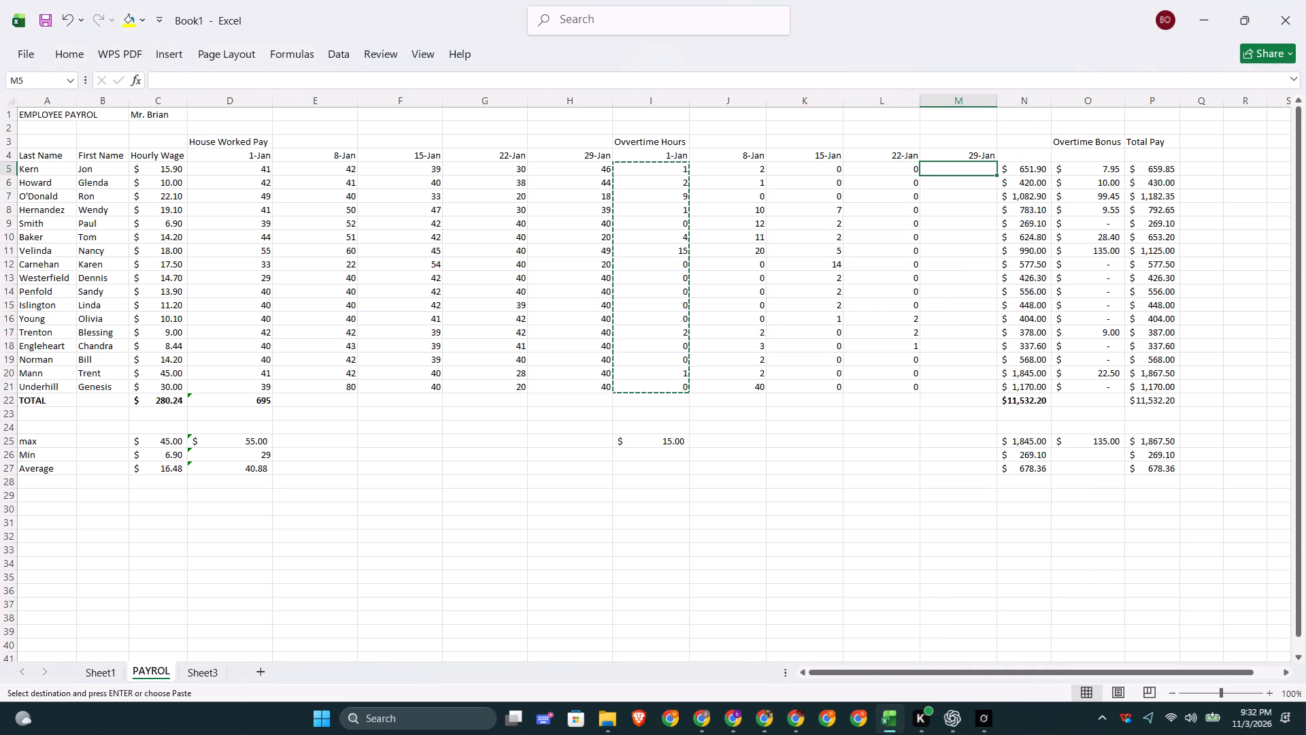
pyautogui.rightClick(956, 171)
pyautogui.click(988, 273)
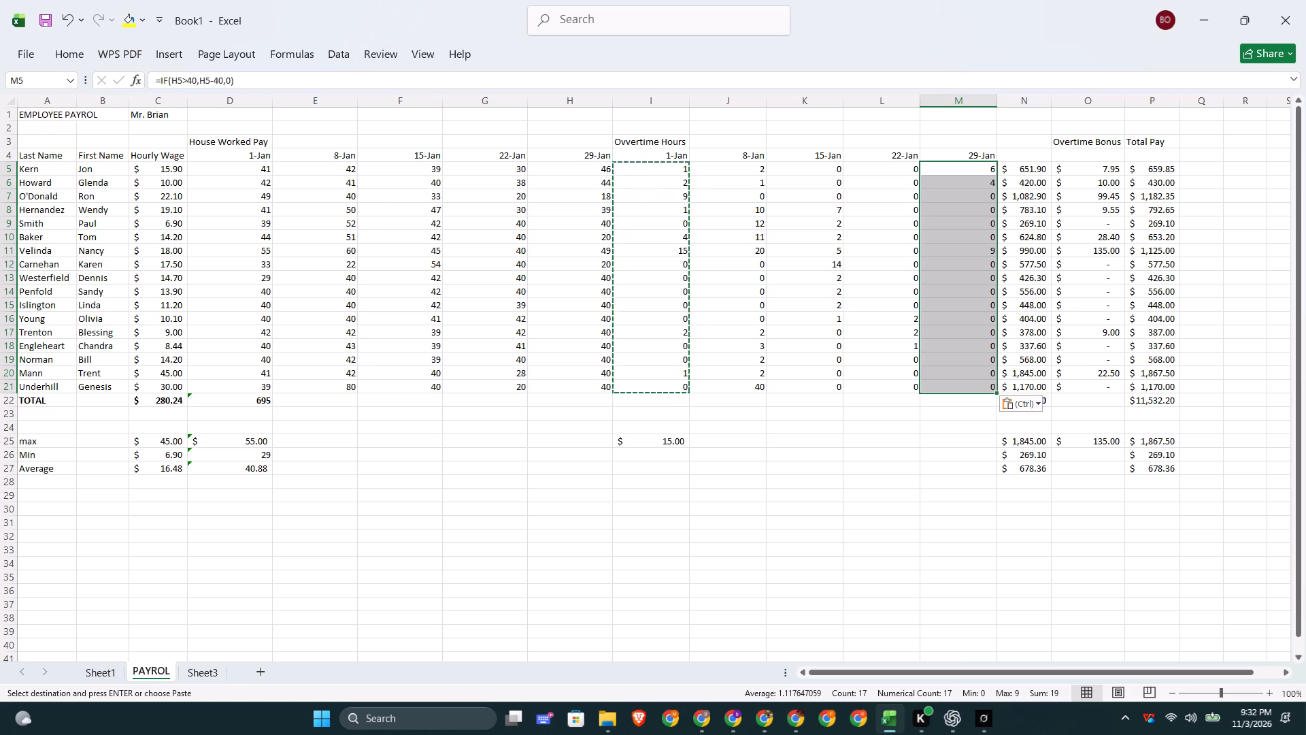
pyautogui.click(958, 168)
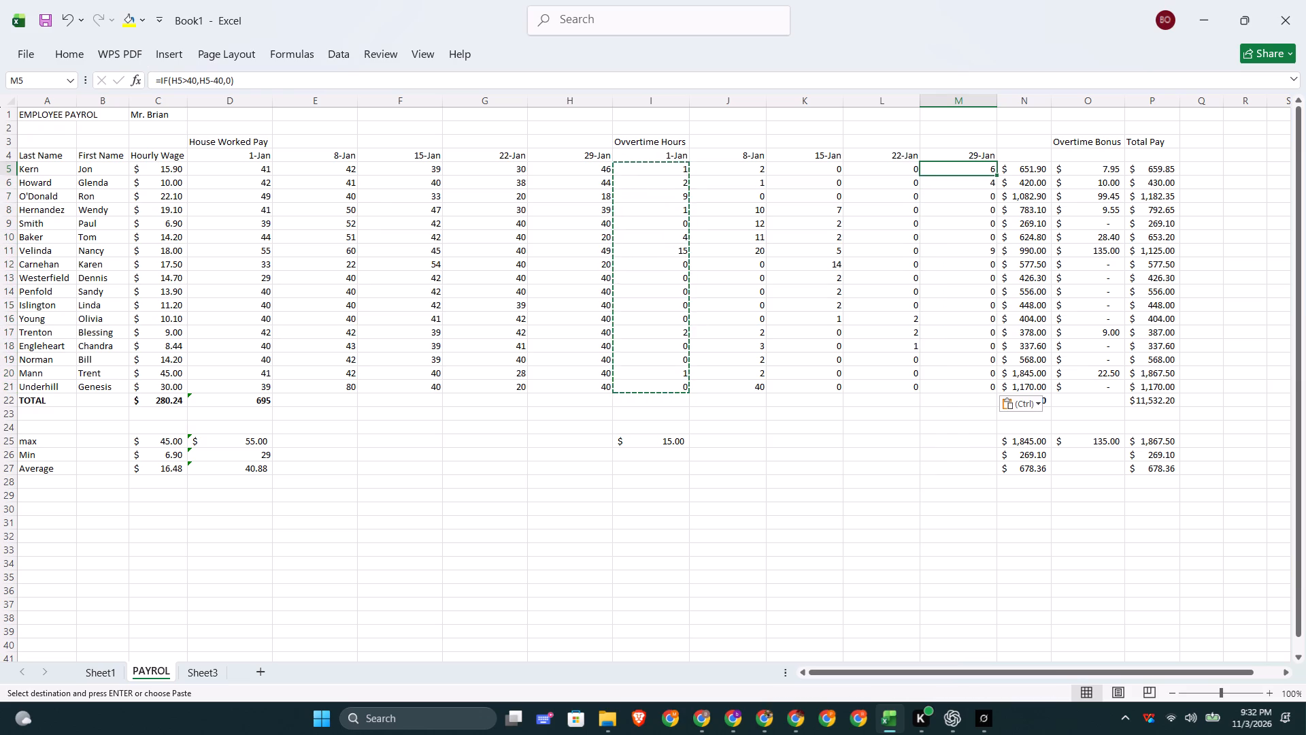
pyautogui.click(850, 502)
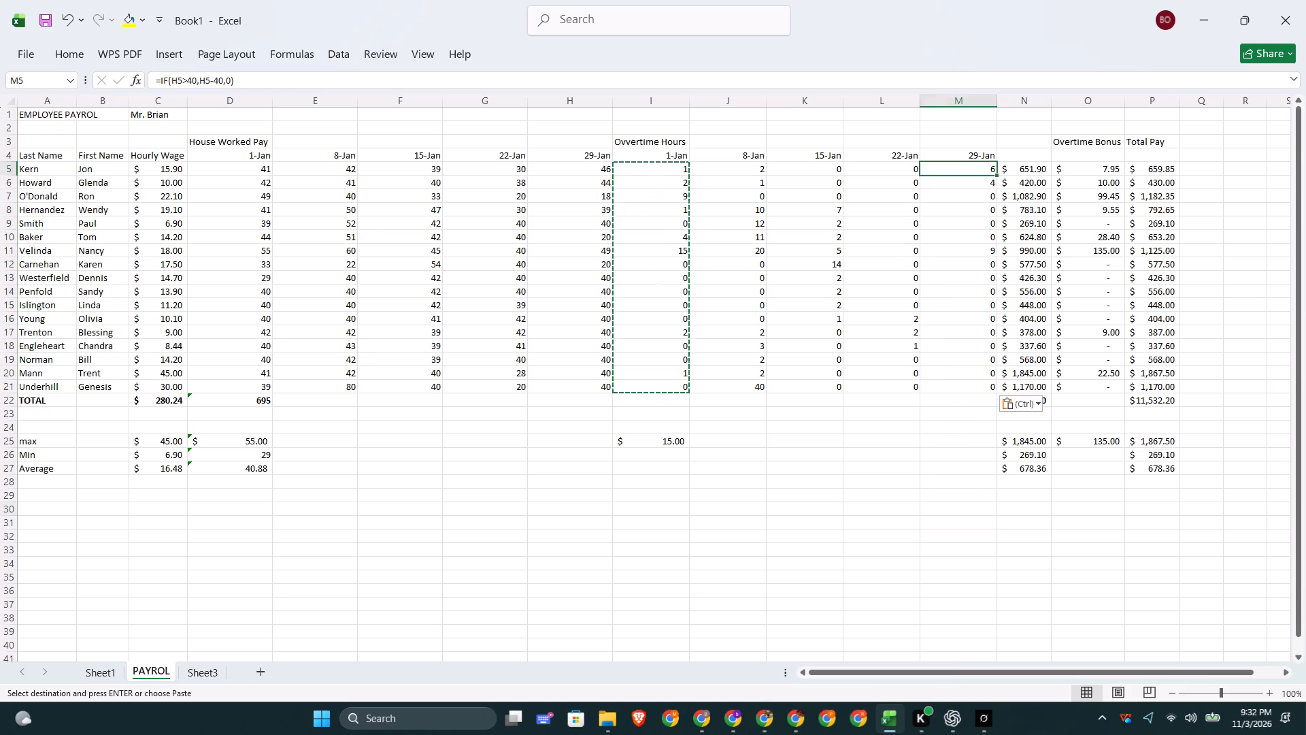